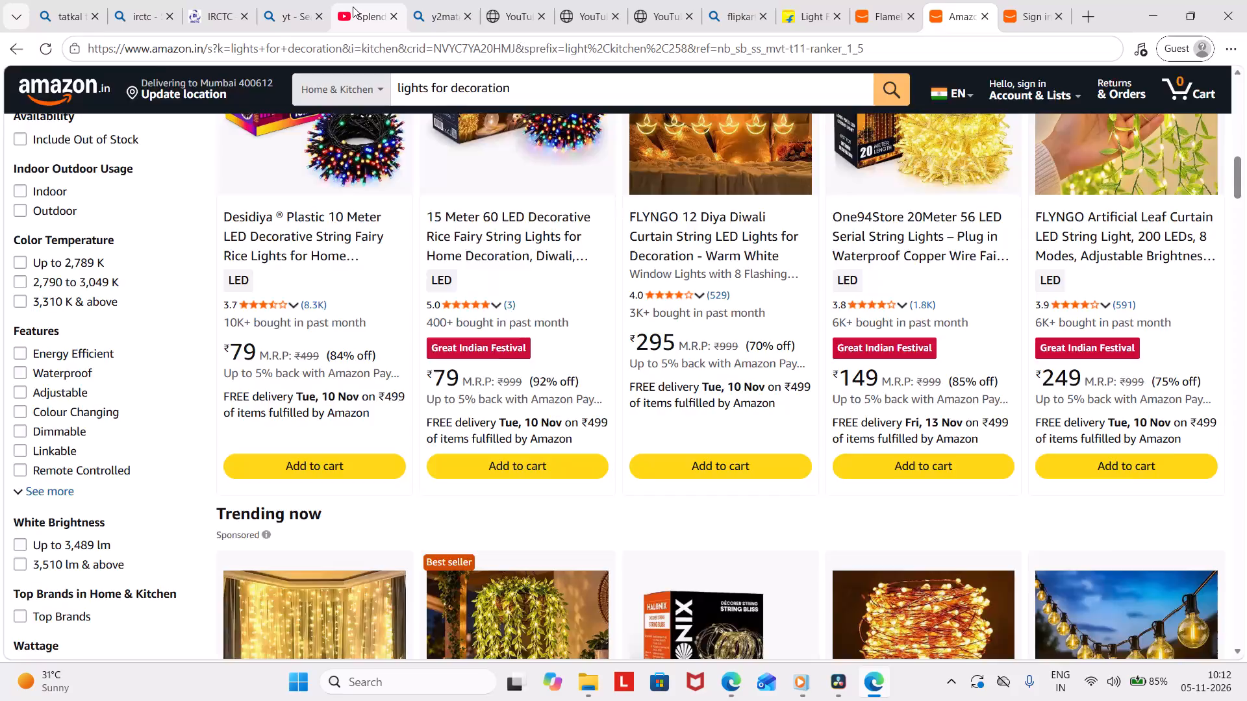
Switch to the open YouTube page and search for "splendor song reel".
{"action": "left_click", "coordinate": [353, 6]}
{"action": "type", "text": "splendor son"}
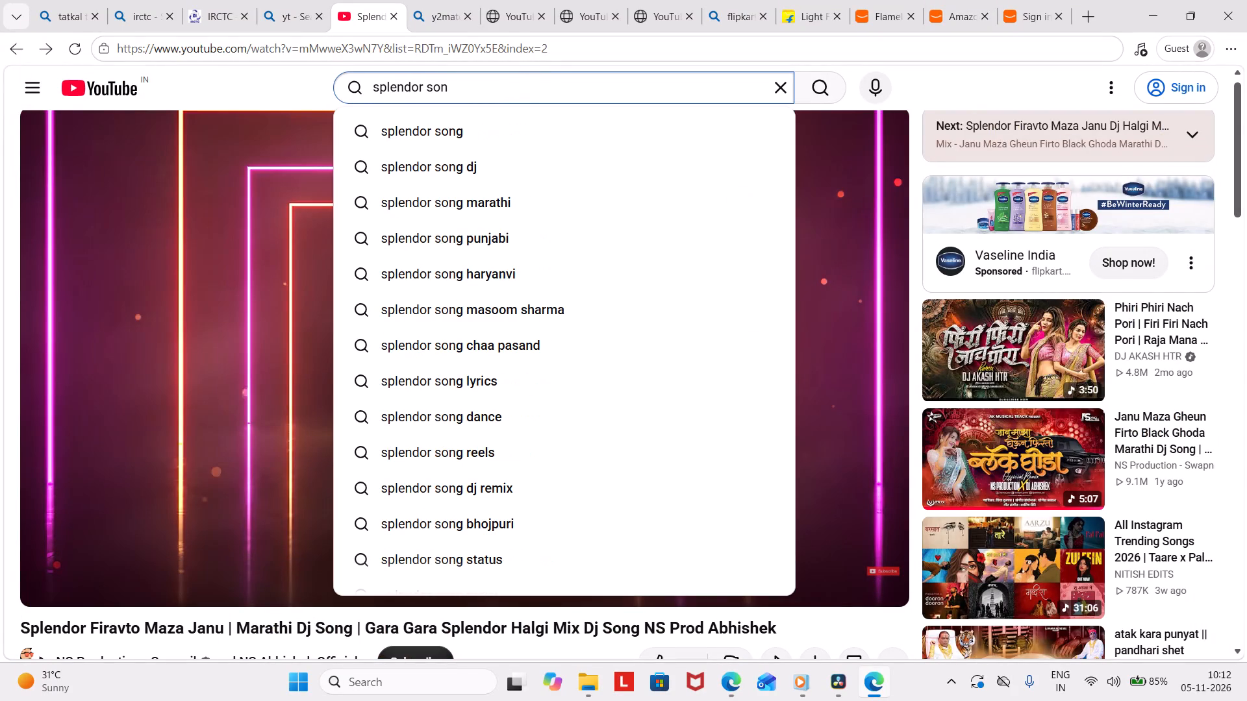
{"action": "key", "text": "BackSpace"}
{"action": "key", "text": "BackSpace"}
{"action": "type", "text": "ong reel"}
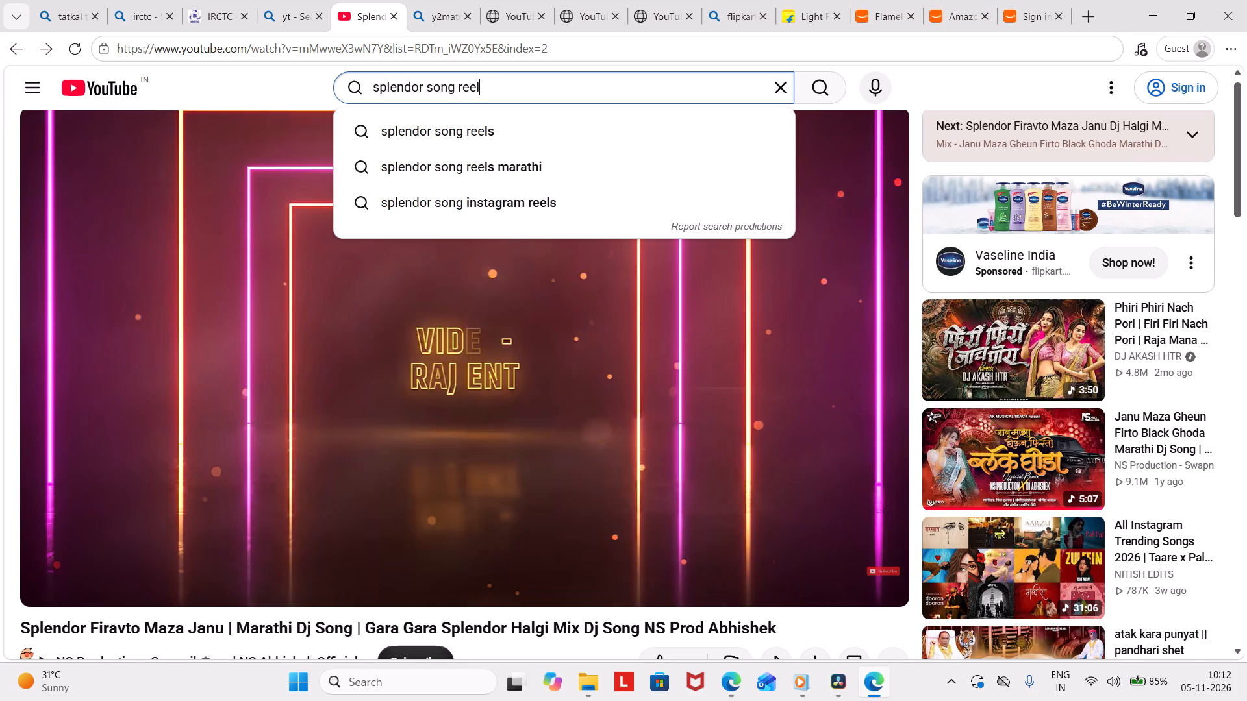
{"action": "key", "text": "Return"}
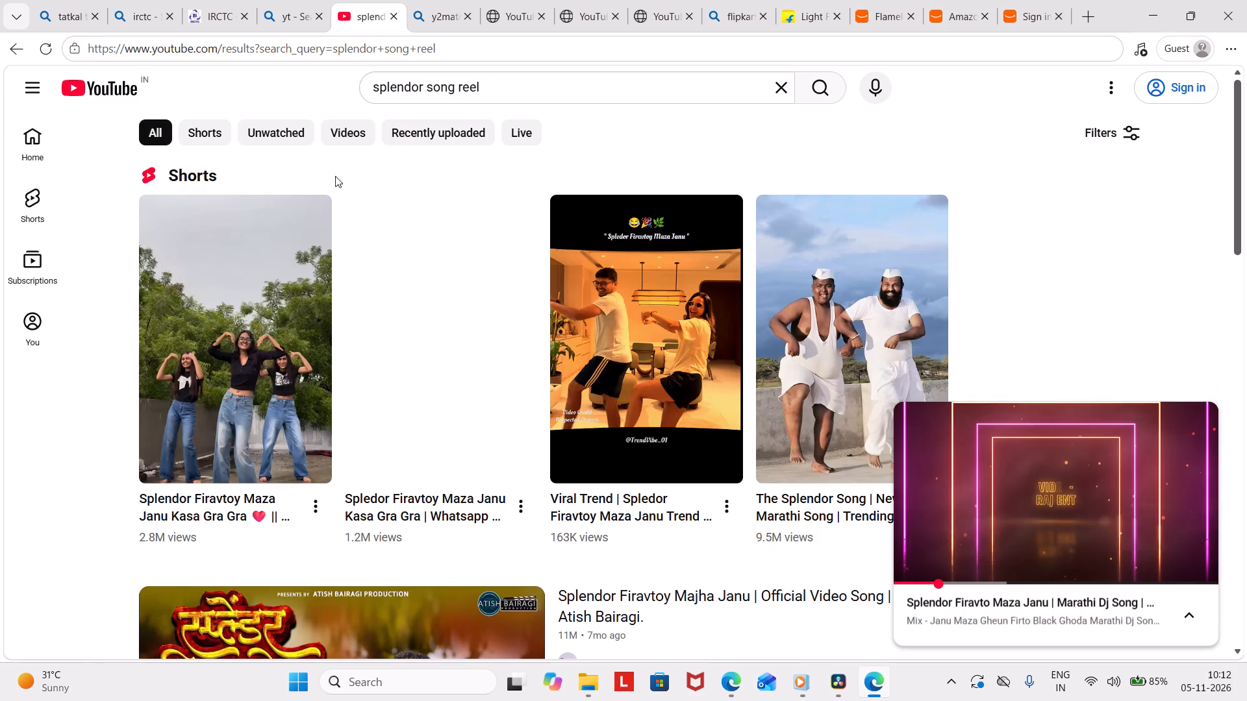
Preview the Short captioned "boys" with the couple in yellow and orange outfits, and return to the search results.
{"action": "scroll", "coordinate": [707, 335], "scroll_direction": "down", "scroll_amount": 1}
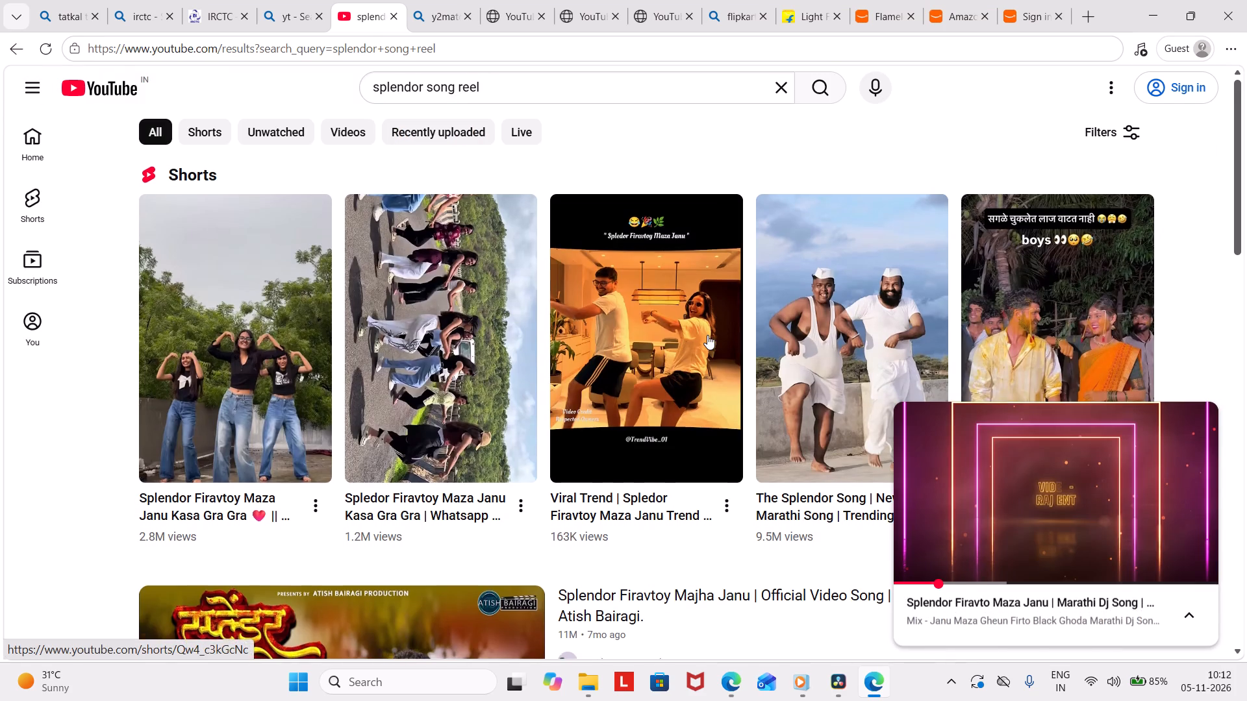
{"action": "scroll", "coordinate": [707, 335], "scroll_direction": "down", "scroll_amount": 1}
{"action": "left_click", "coordinate": [1016, 336]}
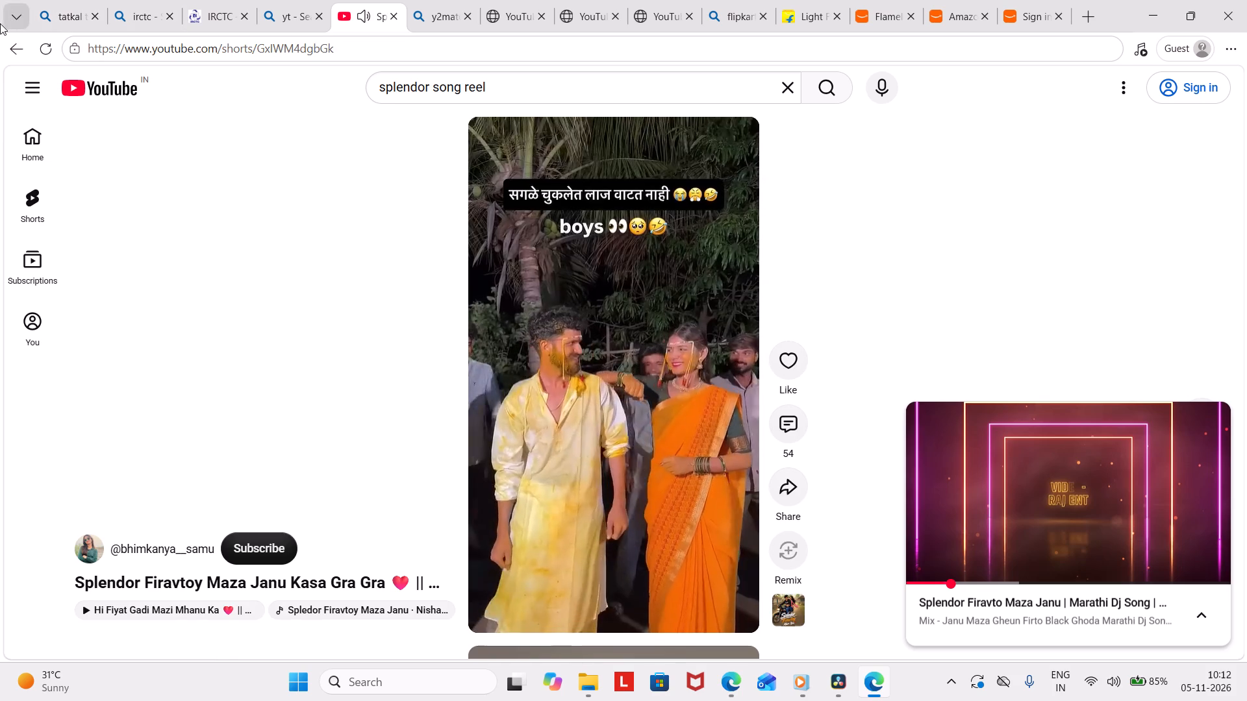
{"action": "left_click", "coordinate": [19, 52]}
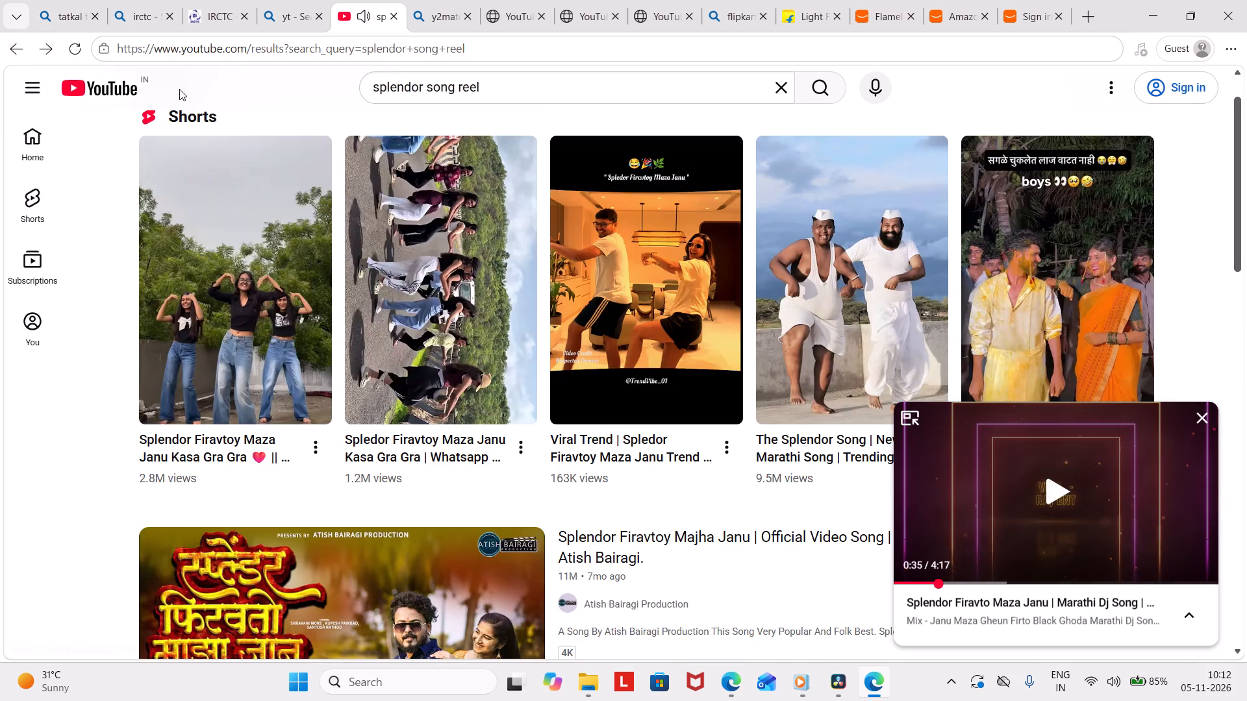
Look through the videos and Shorts in the search results for a suitable Splendor song reel.
{"action": "scroll", "coordinate": [531, 218], "scroll_direction": "down", "scroll_amount": 3}
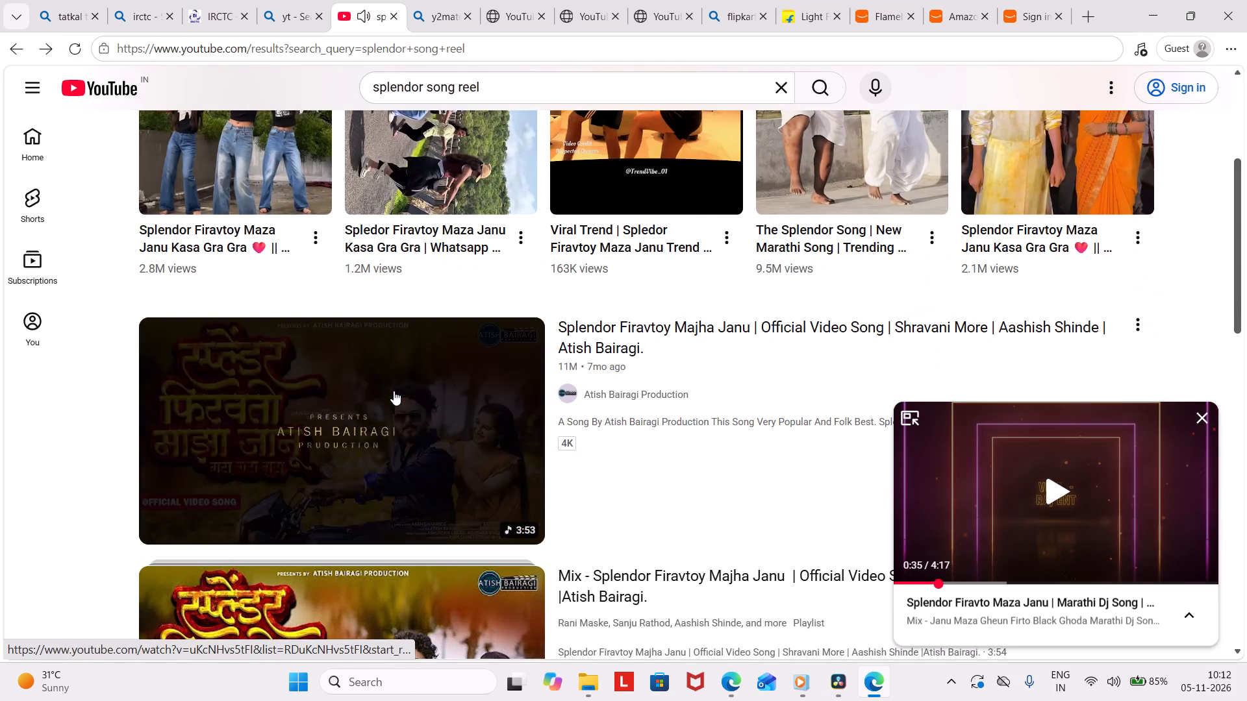
{"action": "scroll", "coordinate": [447, 384], "scroll_direction": "down", "scroll_amount": 2}
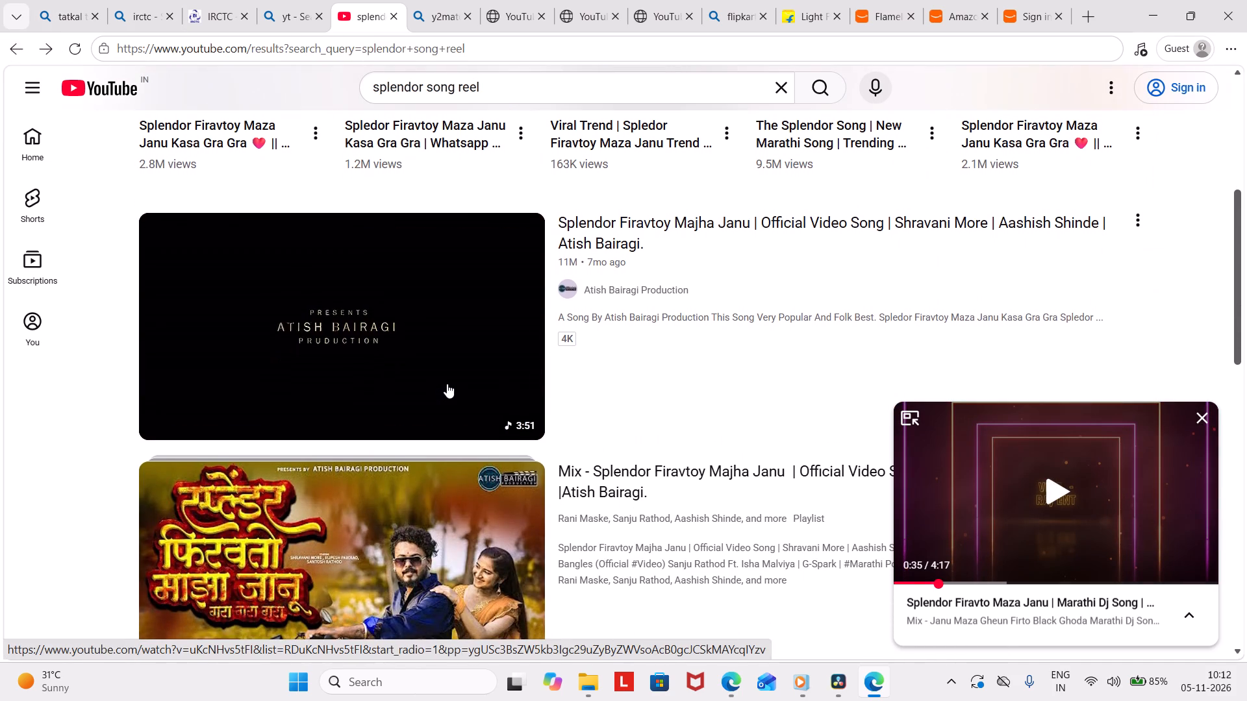
{"action": "scroll", "coordinate": [491, 280], "scroll_direction": "down", "scroll_amount": 3}
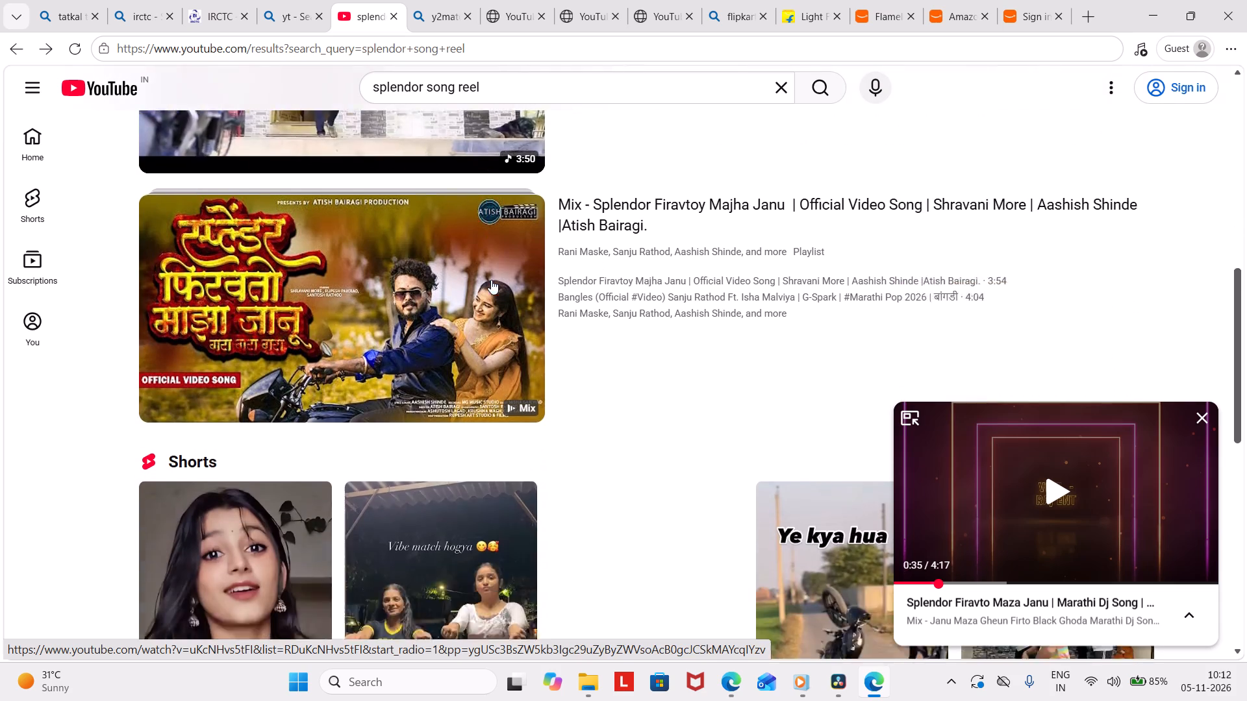
{"action": "scroll", "coordinate": [491, 280], "scroll_direction": "down", "scroll_amount": 1}
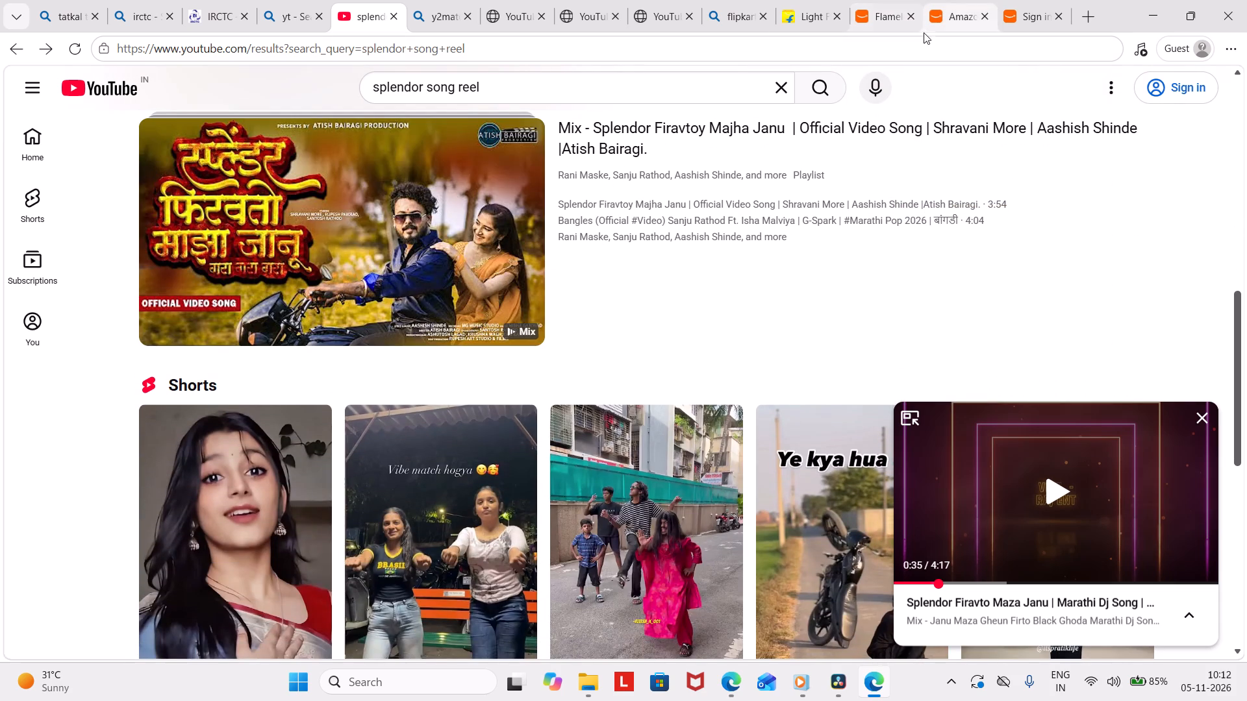
{"action": "scroll", "coordinate": [726, 195], "scroll_direction": "down", "scroll_amount": 4}
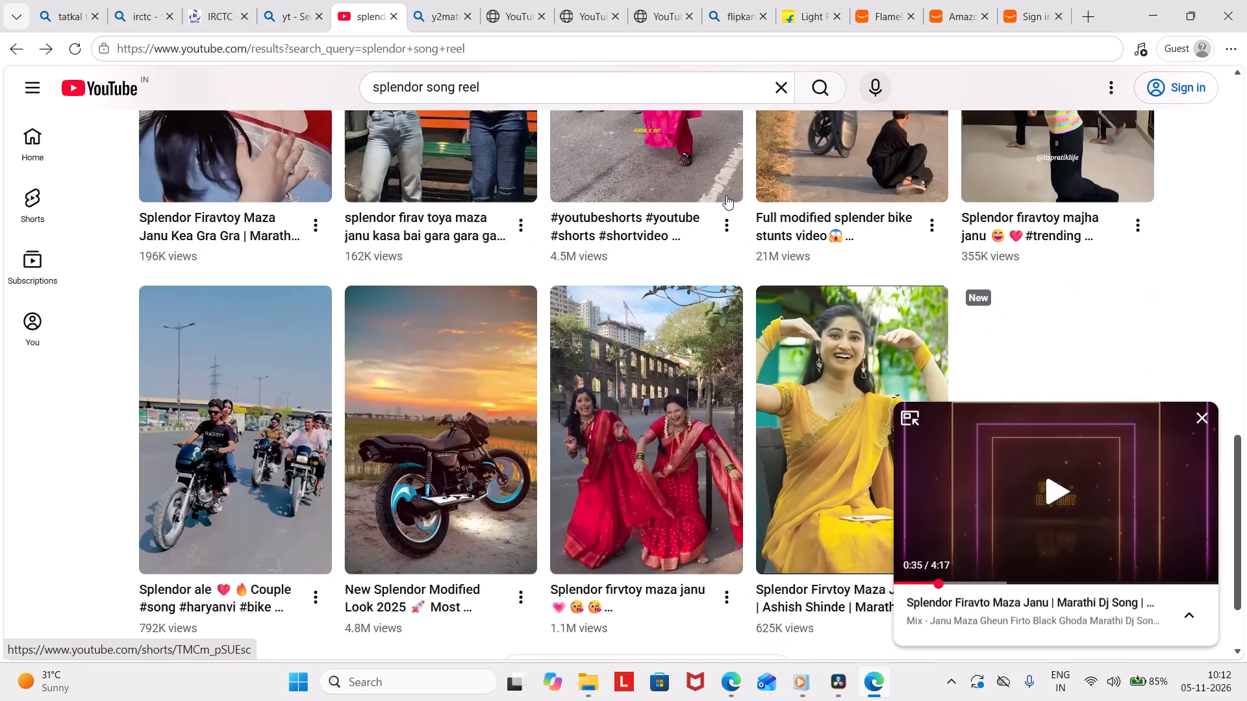
{"action": "scroll", "coordinate": [726, 195], "scroll_direction": "down", "scroll_amount": 3}
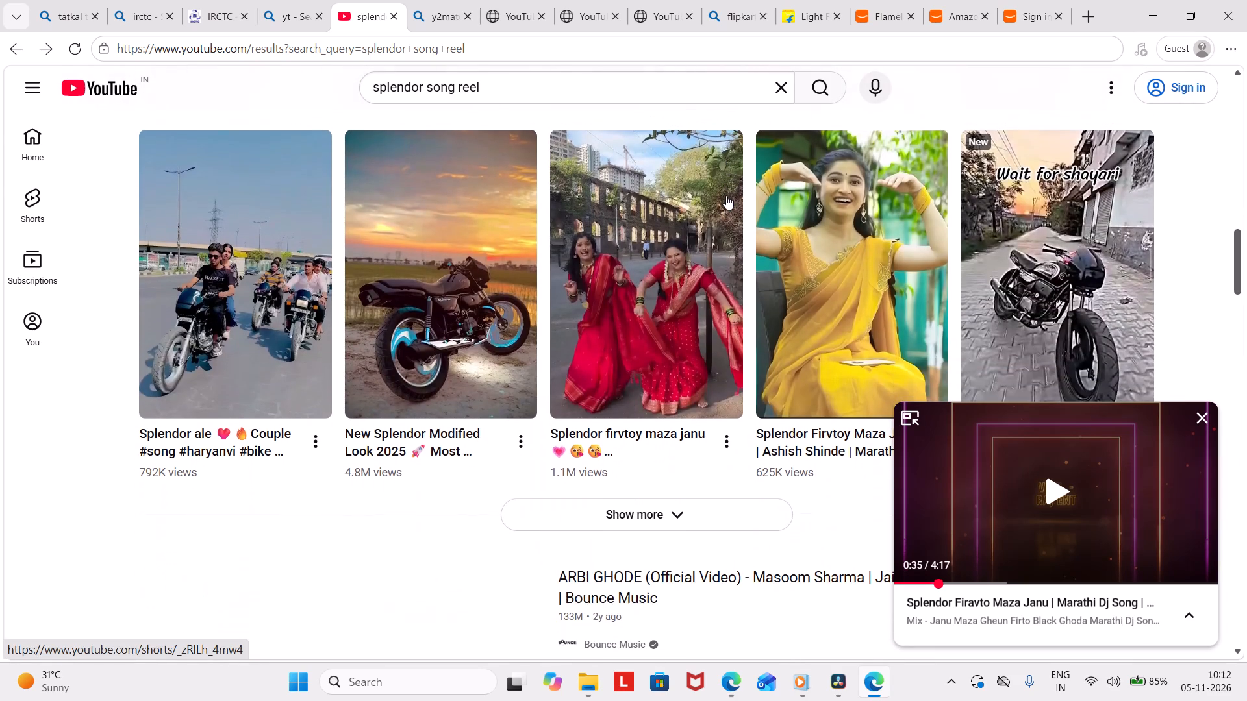
Replace the search with the suggested query "mummy mi lagna tyachya sobat karnar splendor song".
{"action": "left_click", "coordinate": [770, 85]}
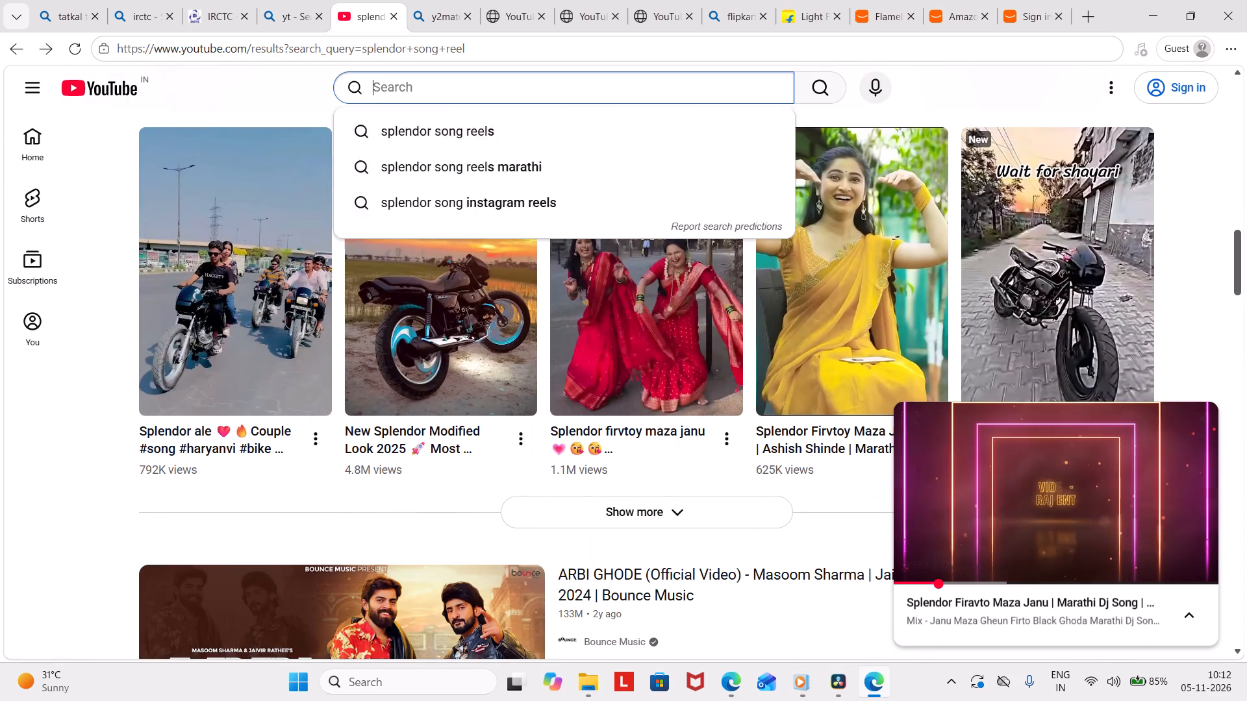
{"action": "type", "text": "muu"}
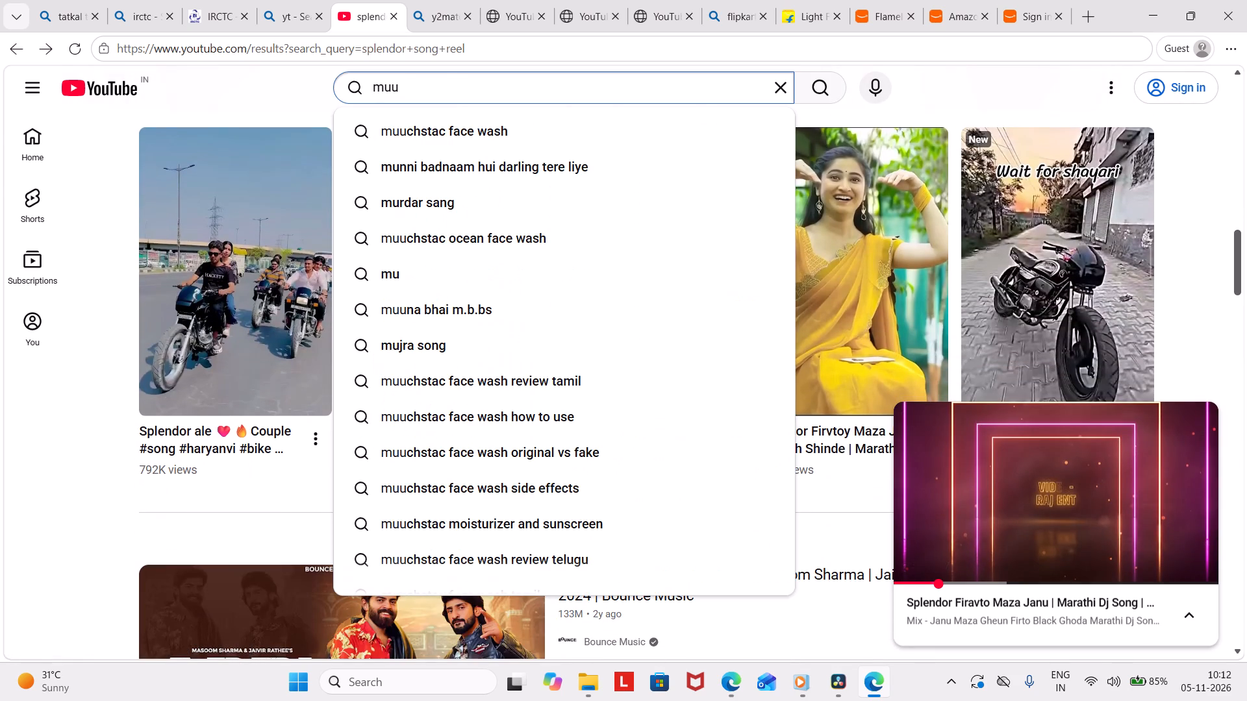
{"action": "key", "text": "BackSpace"}
{"action": "type", "text": "mmy mi lag"}
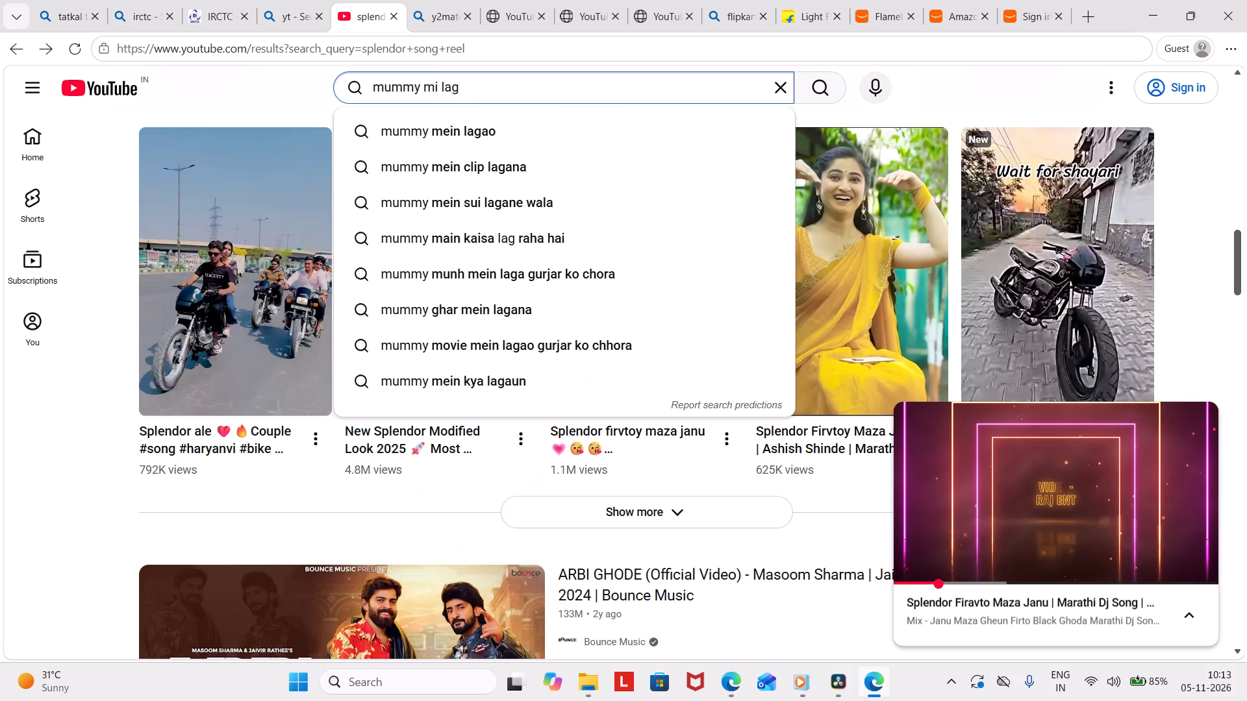
{"action": "type", "text": "na"}
{"action": "key", "text": "space"}
{"action": "type", "text": "tycho"}
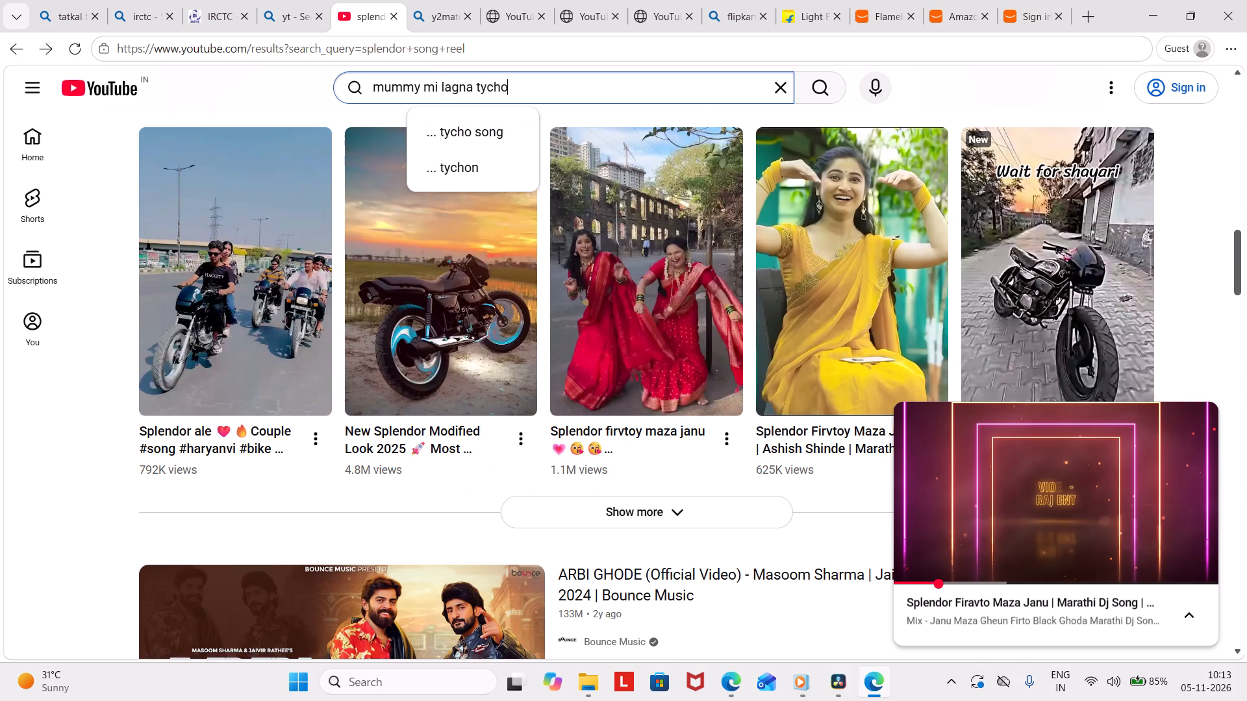
{"action": "key", "text": "BackSpace"}
{"action": "type", "text": "a sobat"}
{"action": "key", "text": "space"}
{"action": "type", "text": "krnar"}
{"action": "key", "text": "space"}
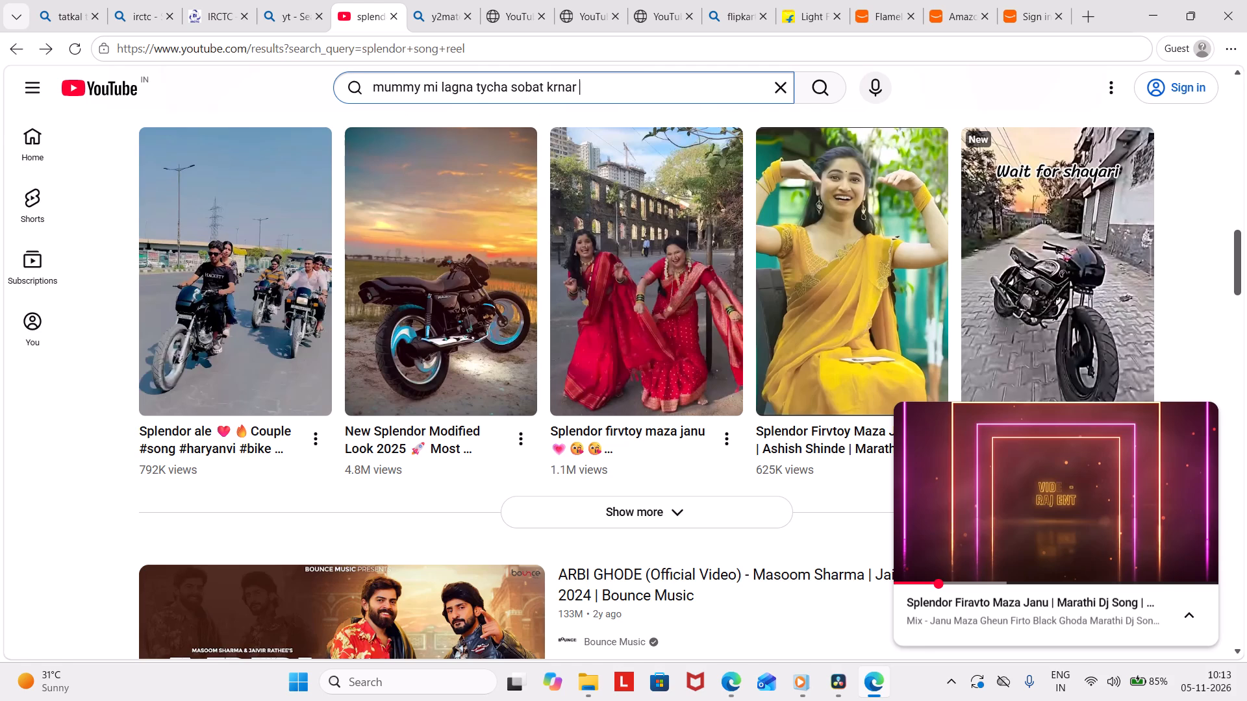
{"action": "type", "text": "sp"}
{"action": "key", "text": "l"}
{"action": "type", "text": "ender"}
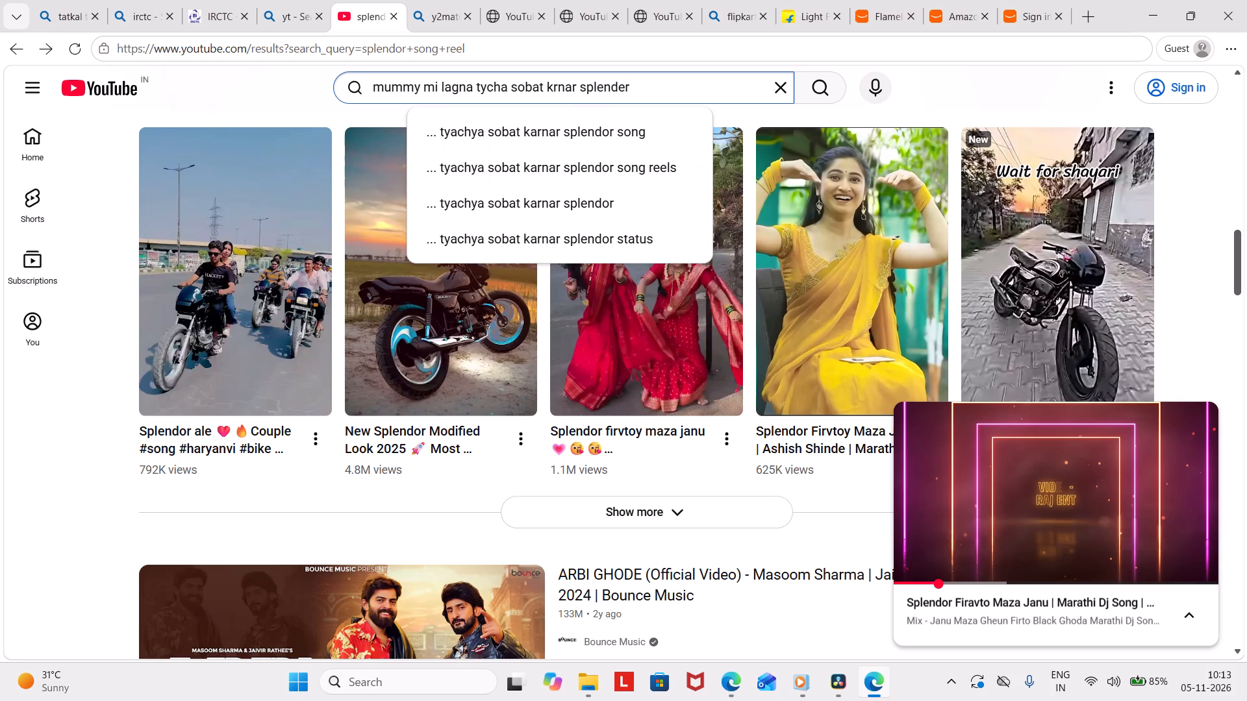
{"action": "left_click", "coordinate": [676, 115]}
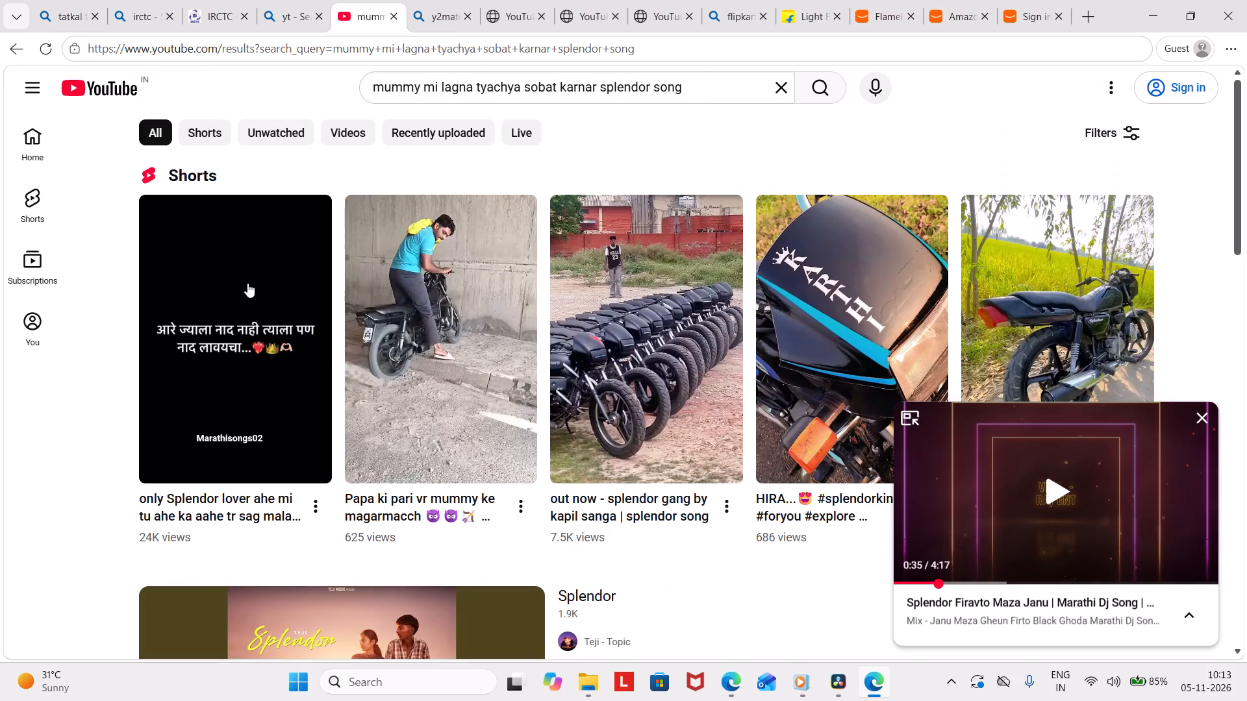
Play the Short "only Splendor lover ahe mi tu ahe ka" and move on to the following Short.
{"action": "left_click", "coordinate": [252, 288]}
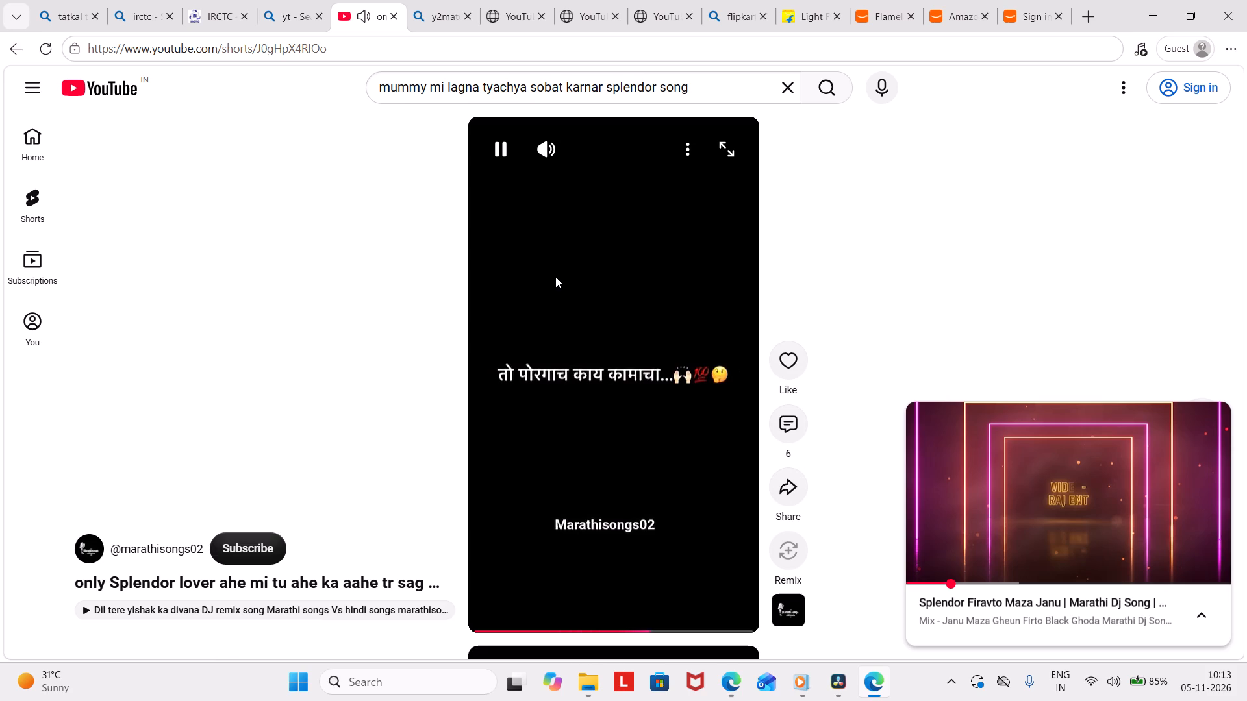
{"action": "key", "text": "Down"}
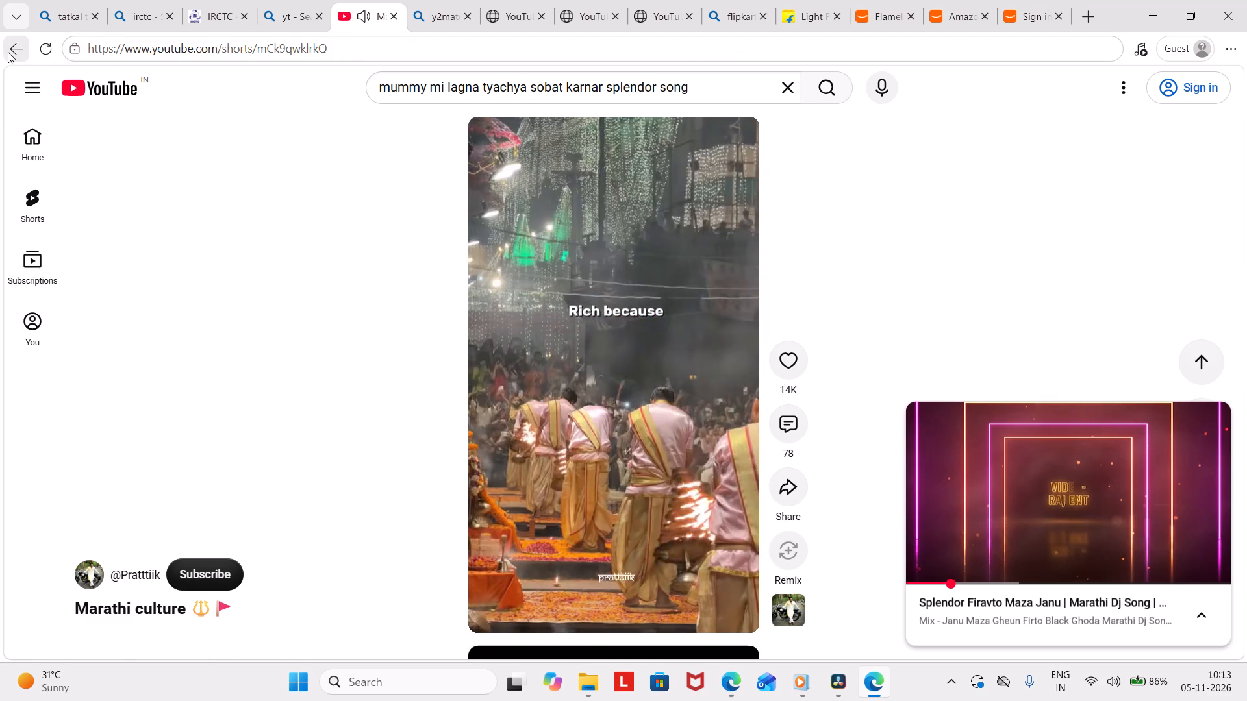
Return to the search results and look through the videos and Shorts for a suitable Splendor song.
{"action": "left_click", "coordinate": [8, 52]}
{"action": "scroll", "coordinate": [279, 99], "scroll_direction": "down", "scroll_amount": 3}
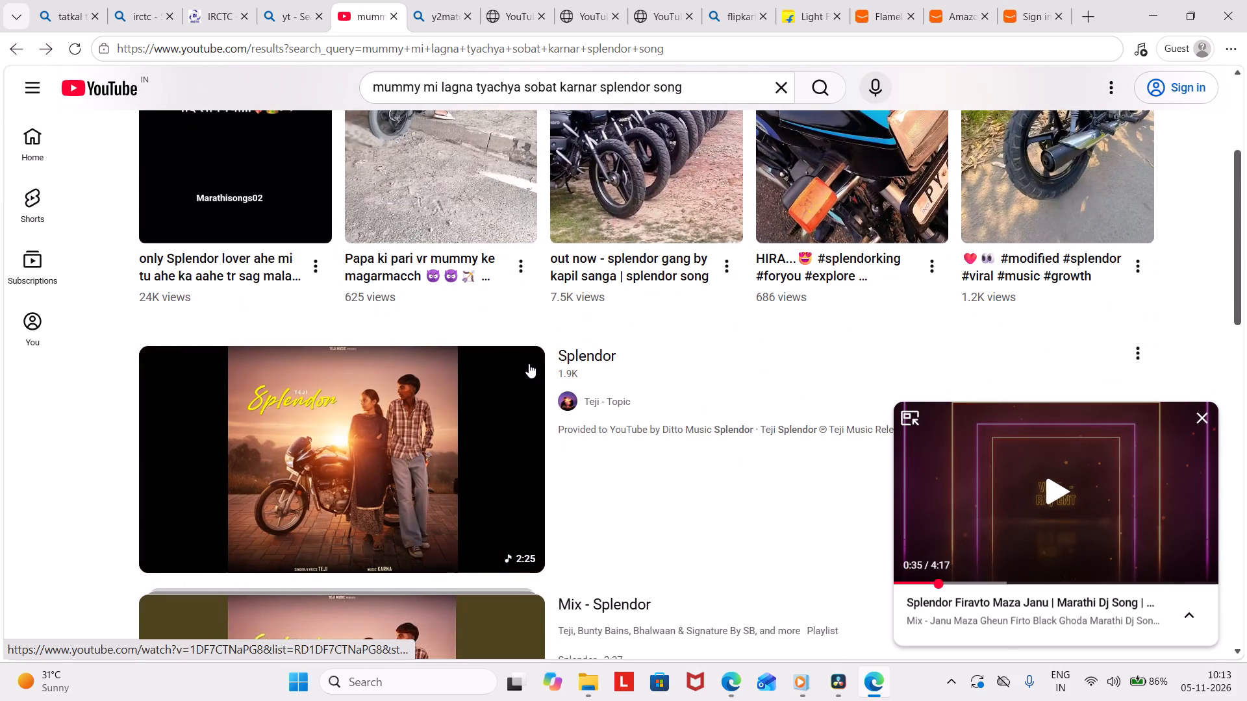
{"action": "scroll", "coordinate": [498, 388], "scroll_direction": "down", "scroll_amount": 3}
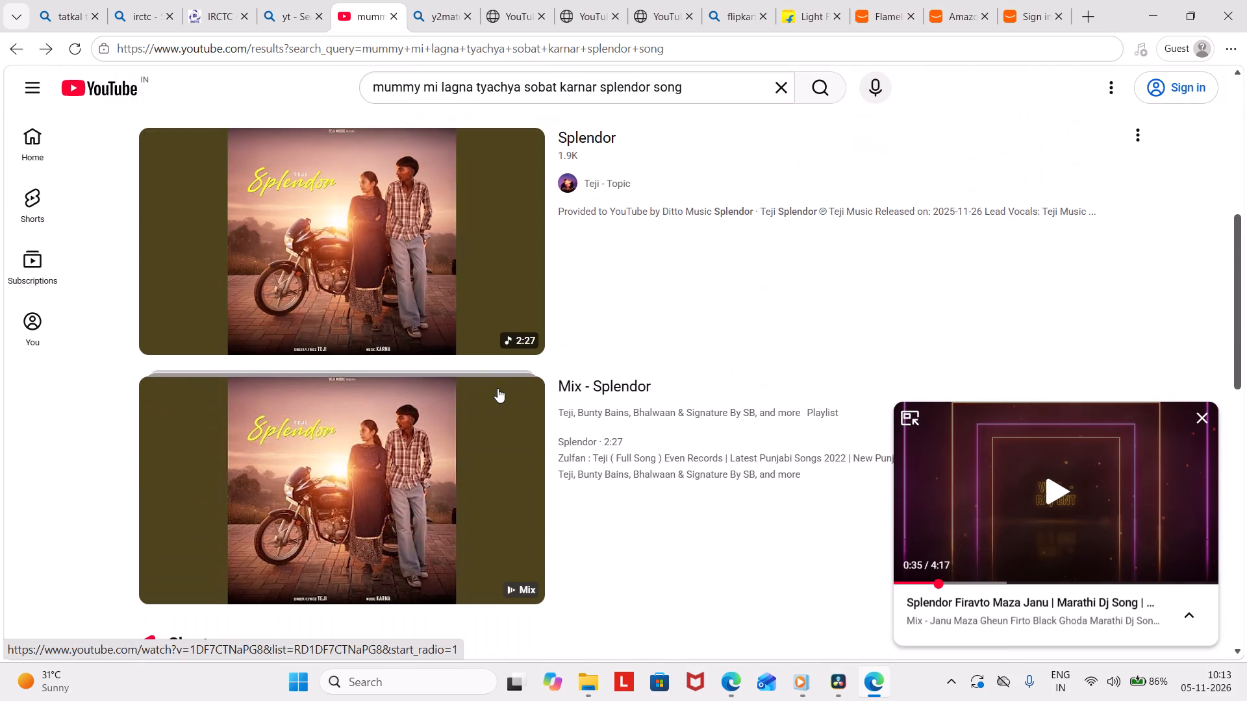
{"action": "scroll", "coordinate": [498, 388], "scroll_direction": "down", "scroll_amount": 6}
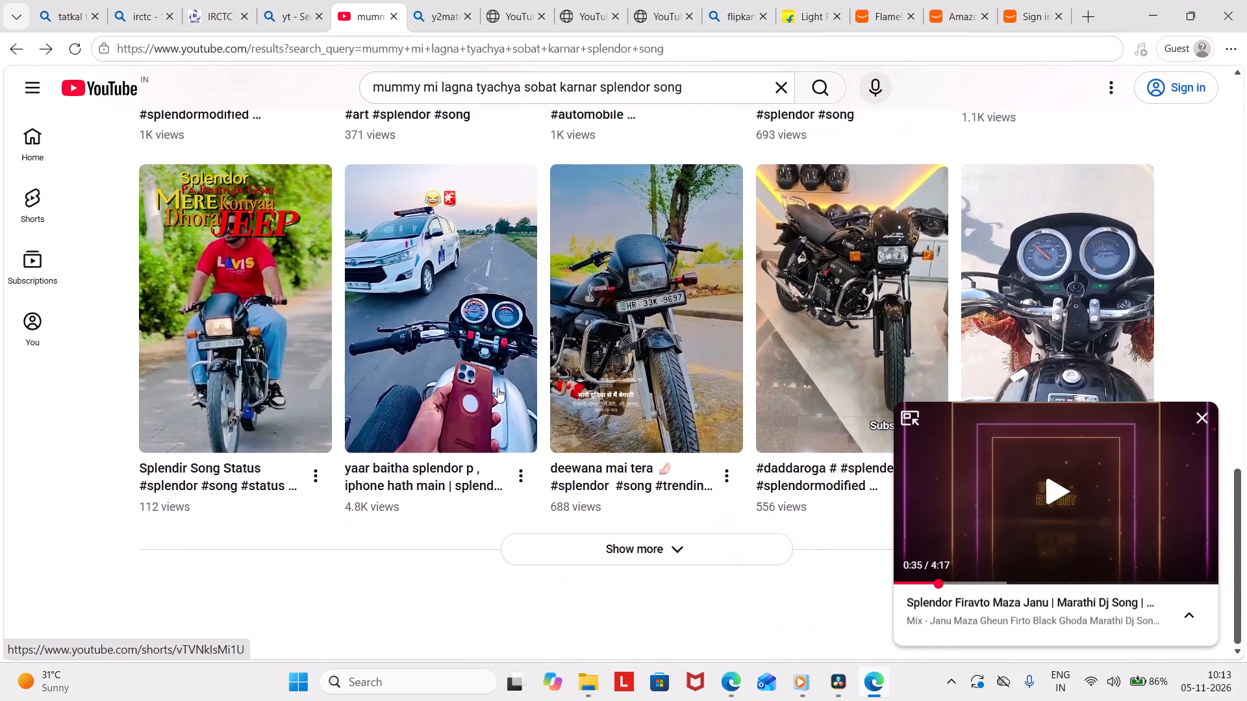
{"action": "scroll", "coordinate": [498, 388], "scroll_direction": "down", "scroll_amount": 4}
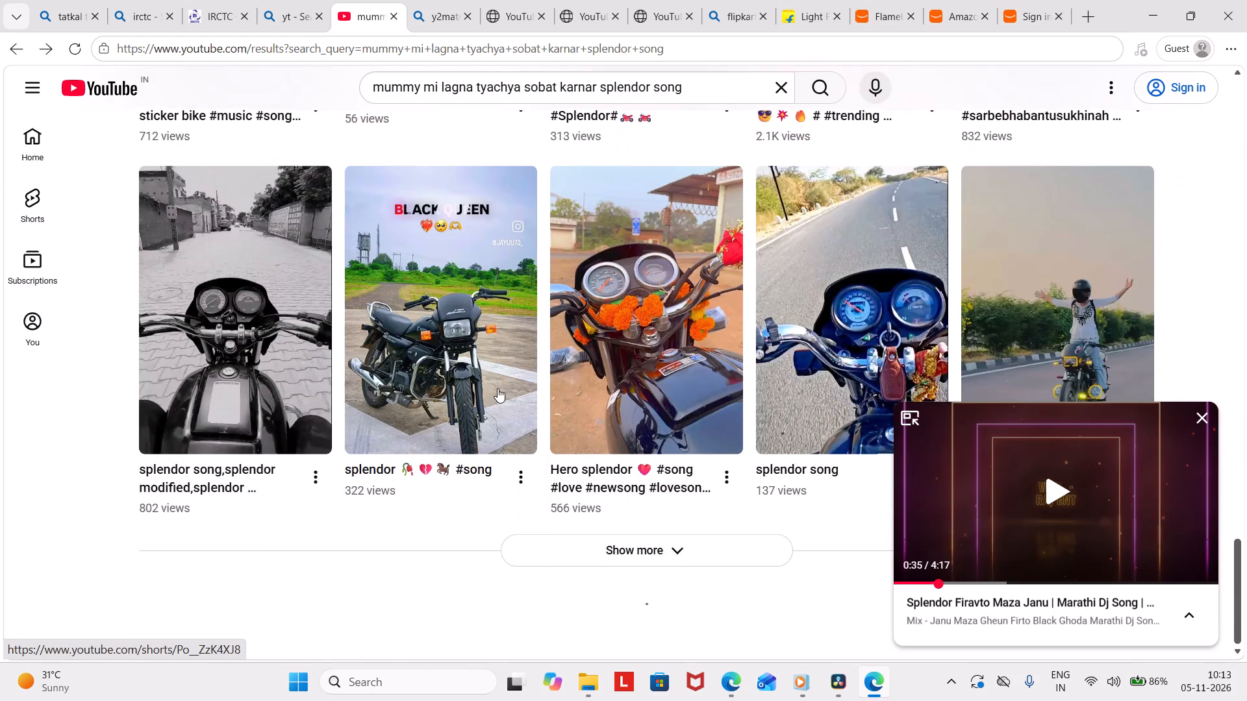
{"action": "scroll", "coordinate": [498, 388], "scroll_direction": "down", "scroll_amount": 4}
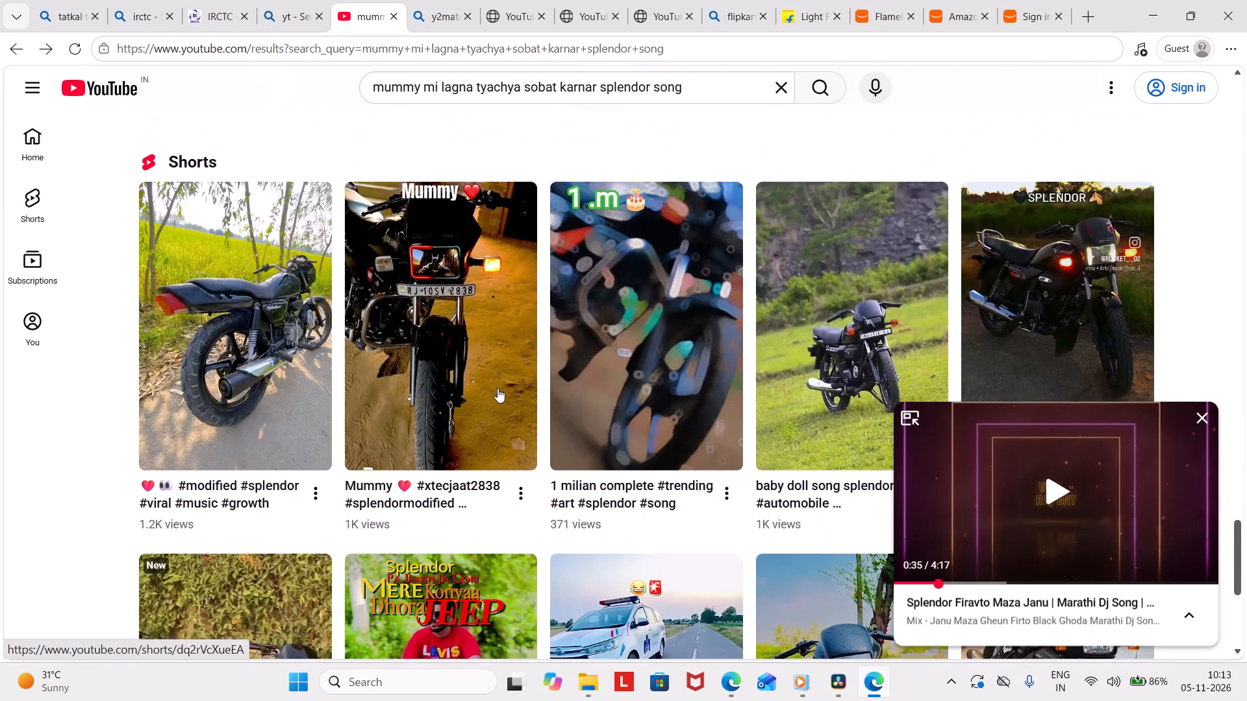
{"action": "scroll", "coordinate": [498, 388], "scroll_direction": "down", "scroll_amount": 1}
Resume the minimised video "Splendor Firavto Maza Janu" and expand it to its full watch page.
{"action": "left_click", "coordinate": [1048, 514]}
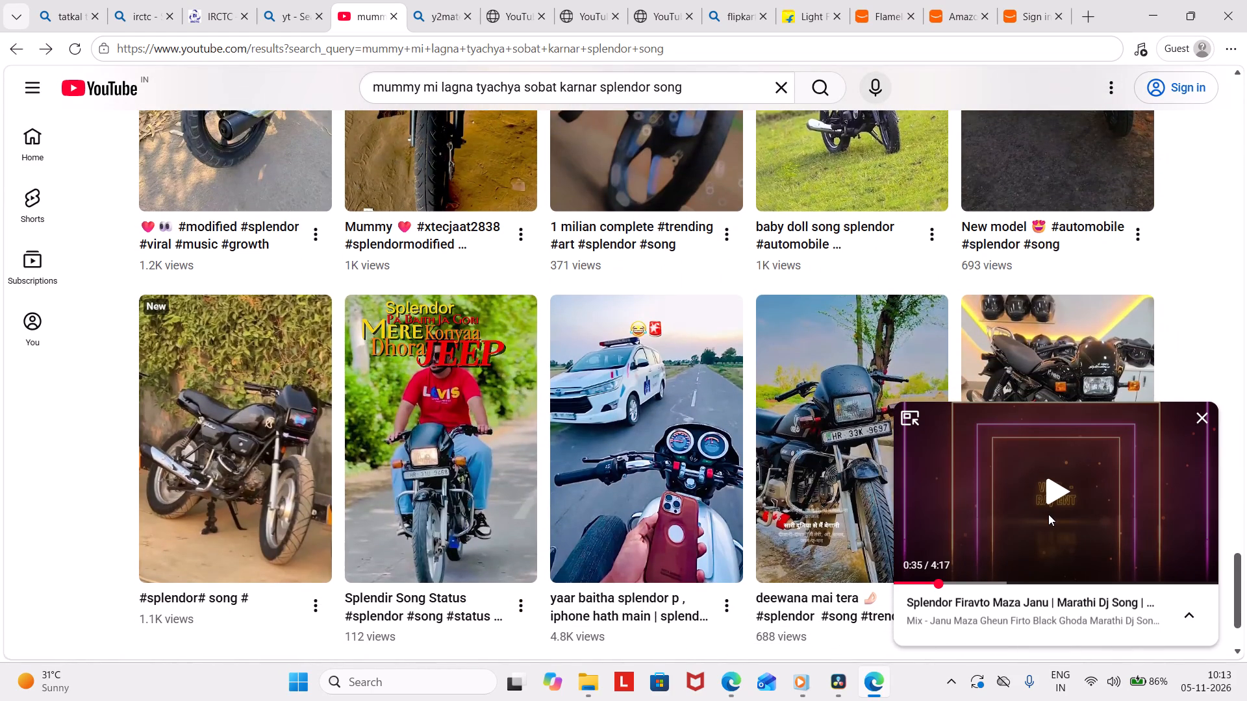
{"action": "left_click", "coordinate": [909, 413]}
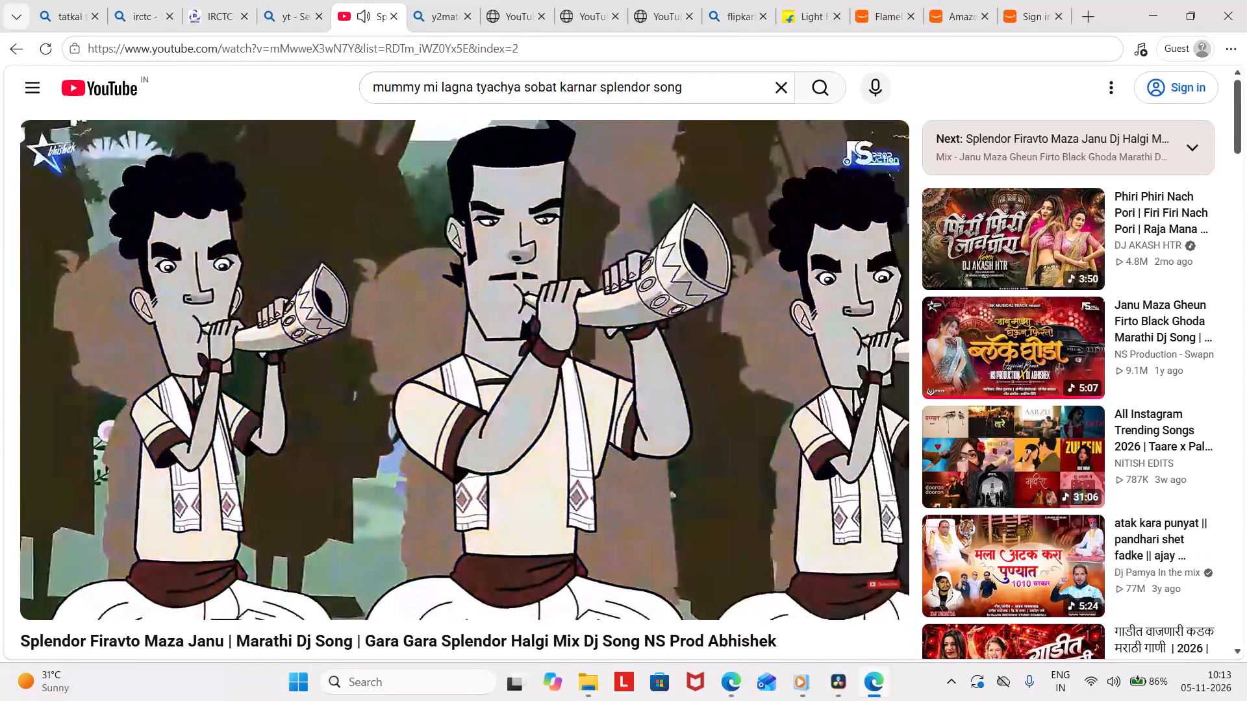
Rewind the "Splendor Firavto Maza Janu" video repeatedly in 5-second jumps to replay the earlier part.
{"action": "key", "text": "Left"}
{"action": "key", "text": "Left"}
{"action": "key", "text": "Left"}
{"action": "key", "text": "Left"}
{"action": "key", "text": "Left"}
{"action": "key", "text": "Left"}
{"action": "key", "text": "Left"}
{"action": "key", "text": "Left"}
{"action": "key", "text": "Left"}
{"action": "key", "text": "Left"}
{"action": "key", "text": "Left"}
{"action": "key", "text": "Left"}
{"action": "key", "text": "Left"}
{"action": "key", "text": "Left"}
{"action": "key", "text": "Left"}
{"action": "key", "text": "Left"}
{"action": "key", "text": "Left"}
{"action": "key", "text": "Left"}
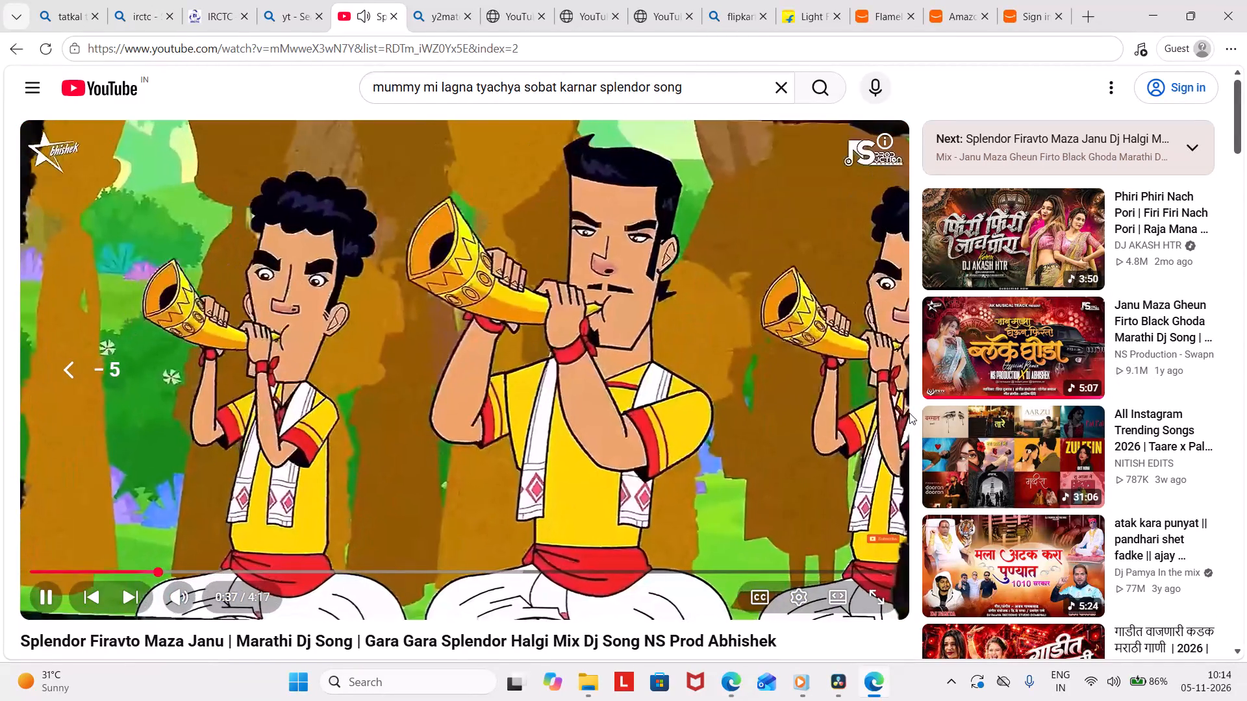
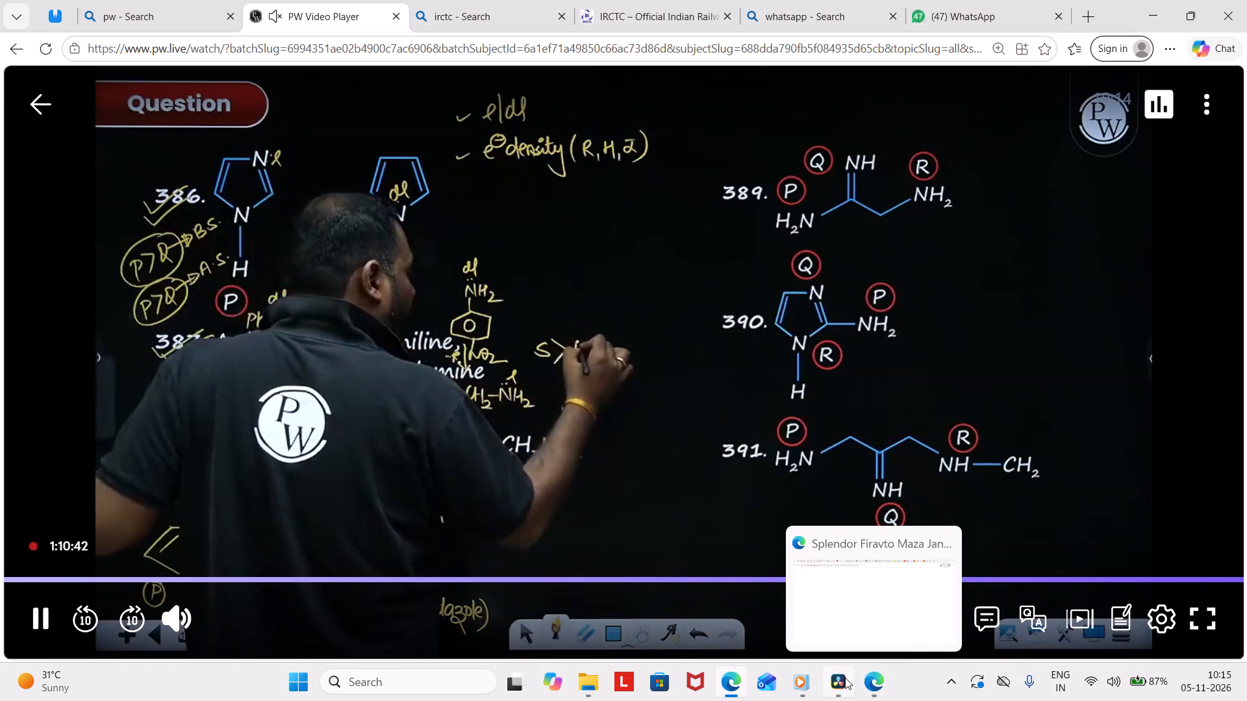
Switch to the YouTube window, preview the opening of "Splendor Firavto Maza Janu" with pauses and replays, and rewind it to the start.
{"action": "left_click", "coordinate": [887, 687]}
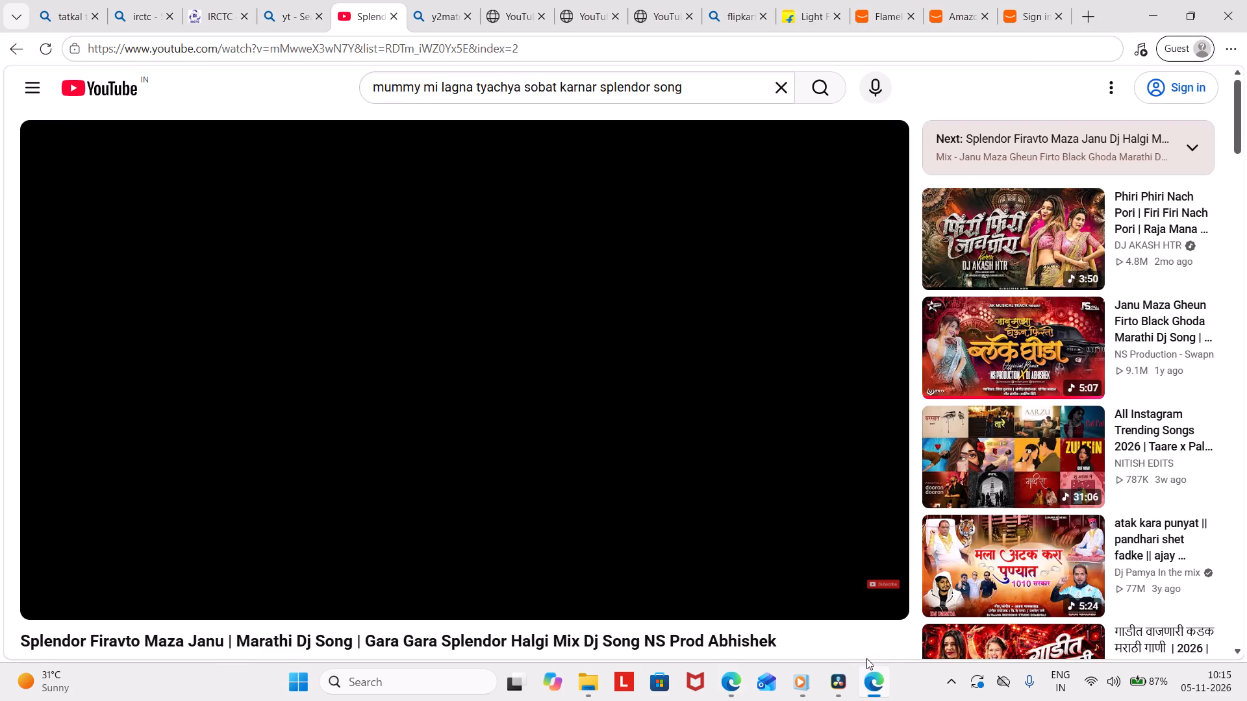
{"action": "key", "text": "space"}
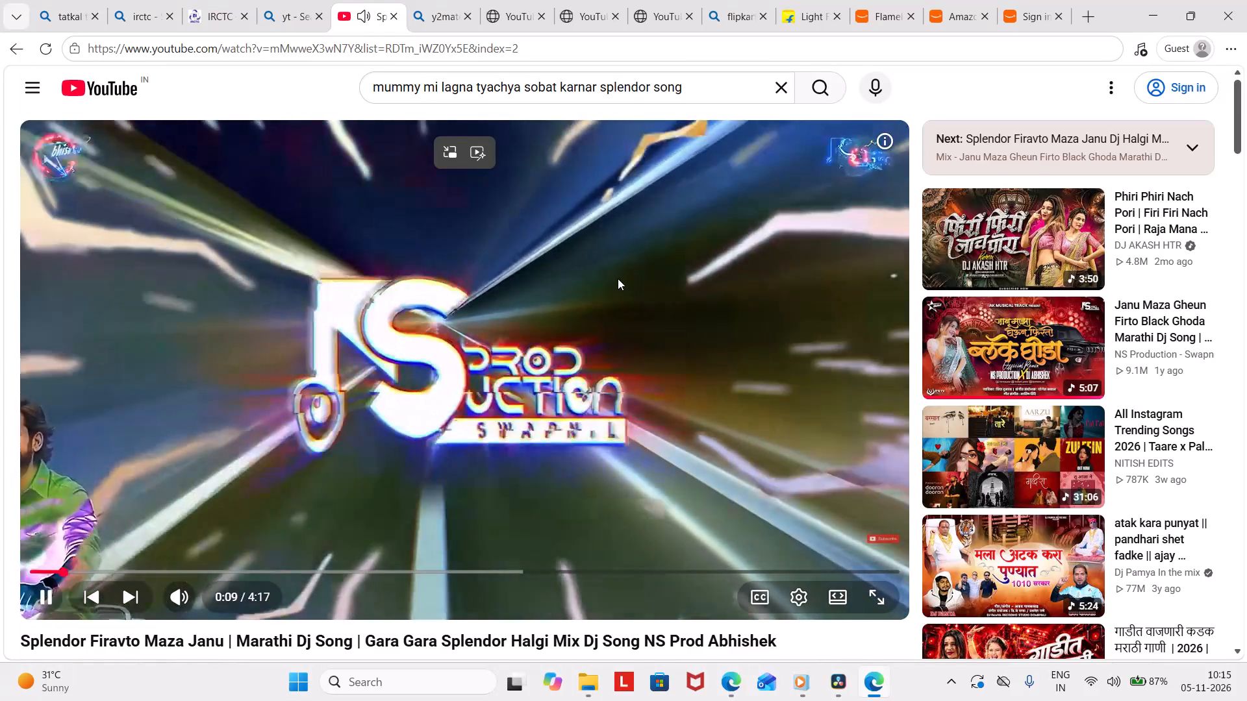
{"action": "key", "text": "space"}
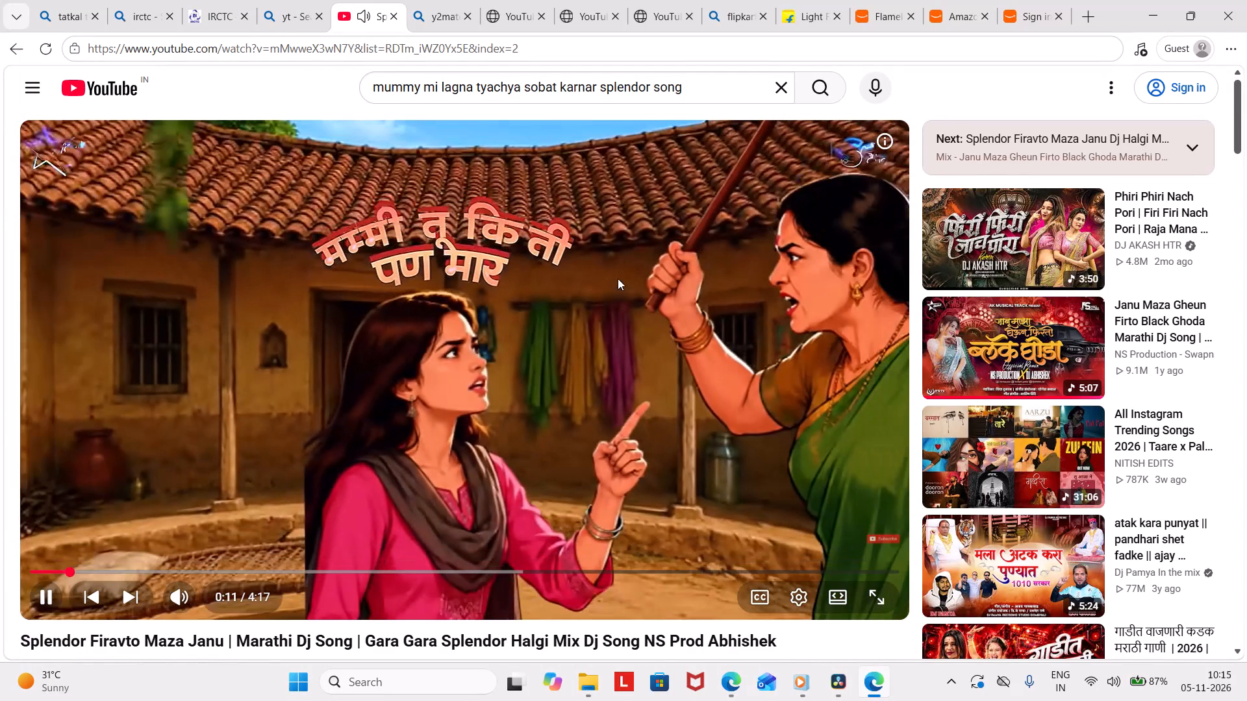
{"action": "key", "text": "Left"}
{"action": "key", "text": "Left"}
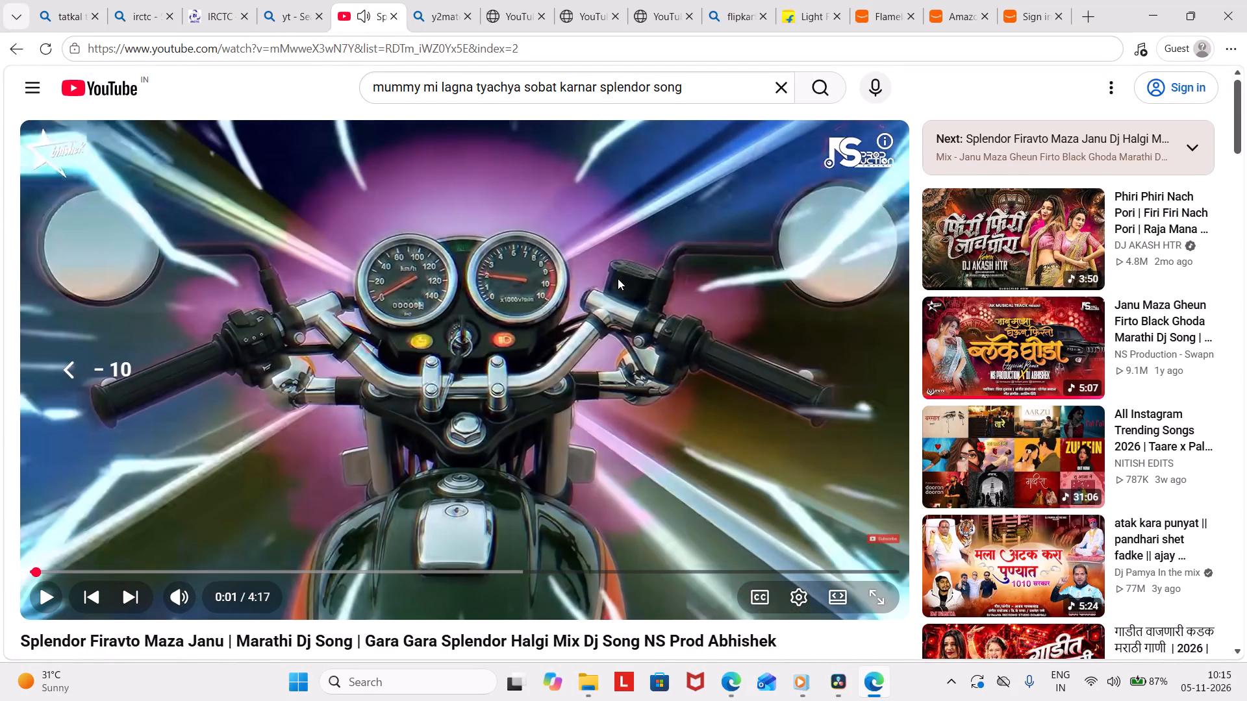
{"action": "key", "text": "Left"}
{"action": "key", "text": "Left"}
{"action": "key", "text": "space"}
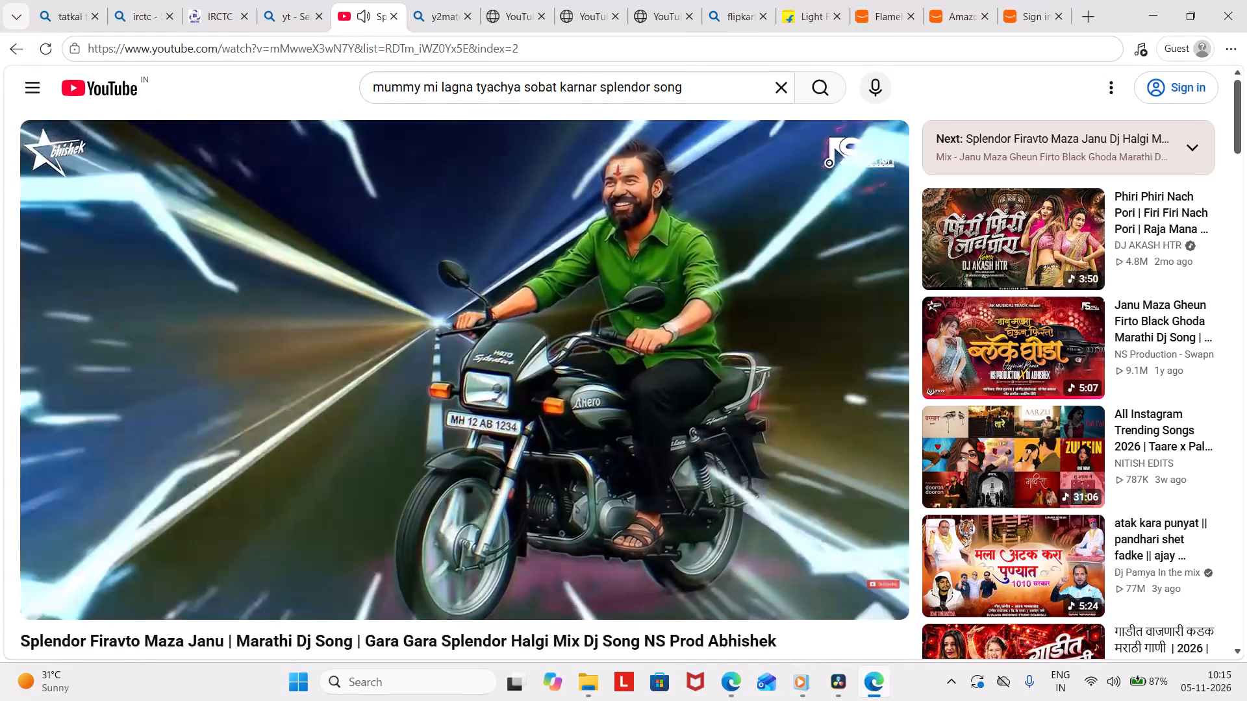
{"action": "key", "text": "space"}
{"action": "key", "text": "space"}
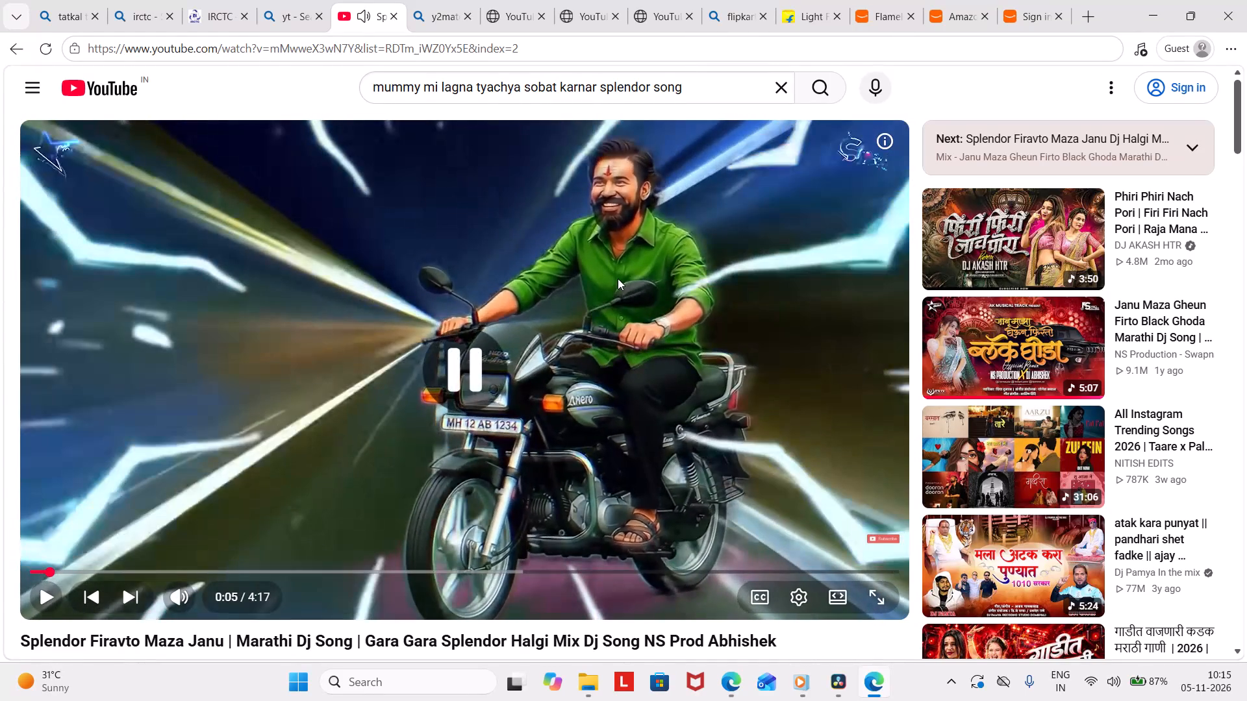
{"action": "key", "text": "space"}
{"action": "key", "text": "space"}
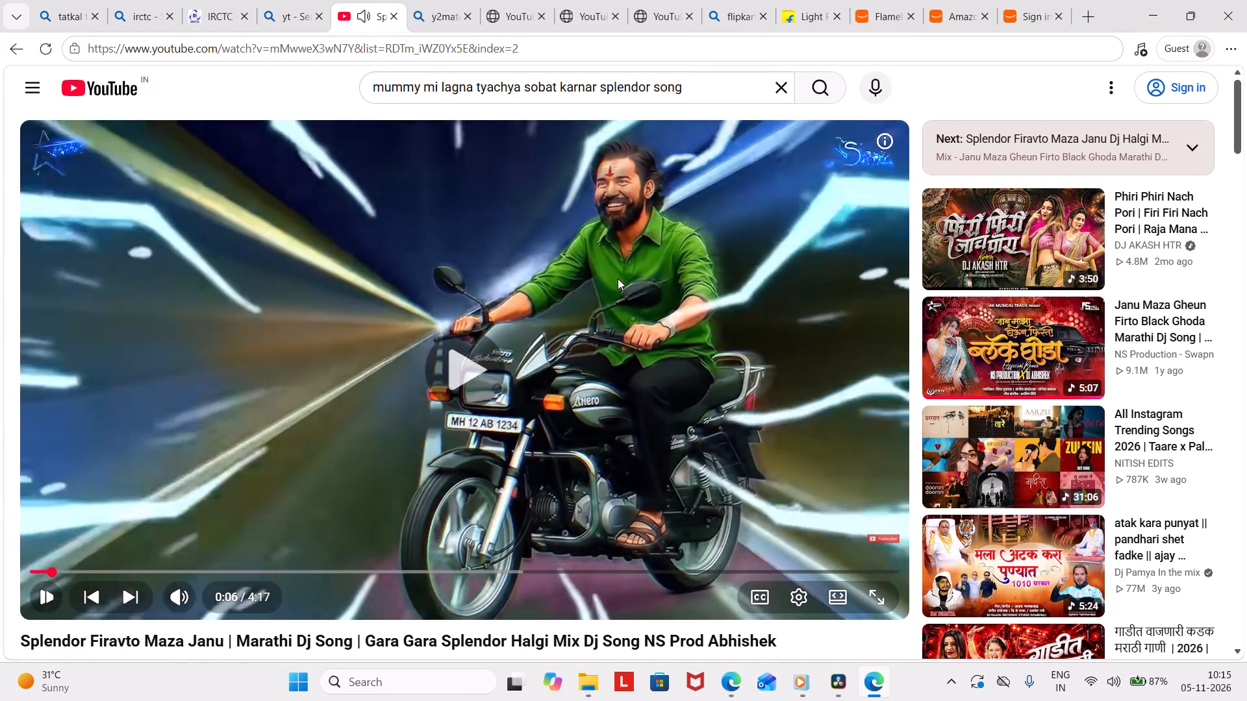
{"action": "key", "text": "space"}
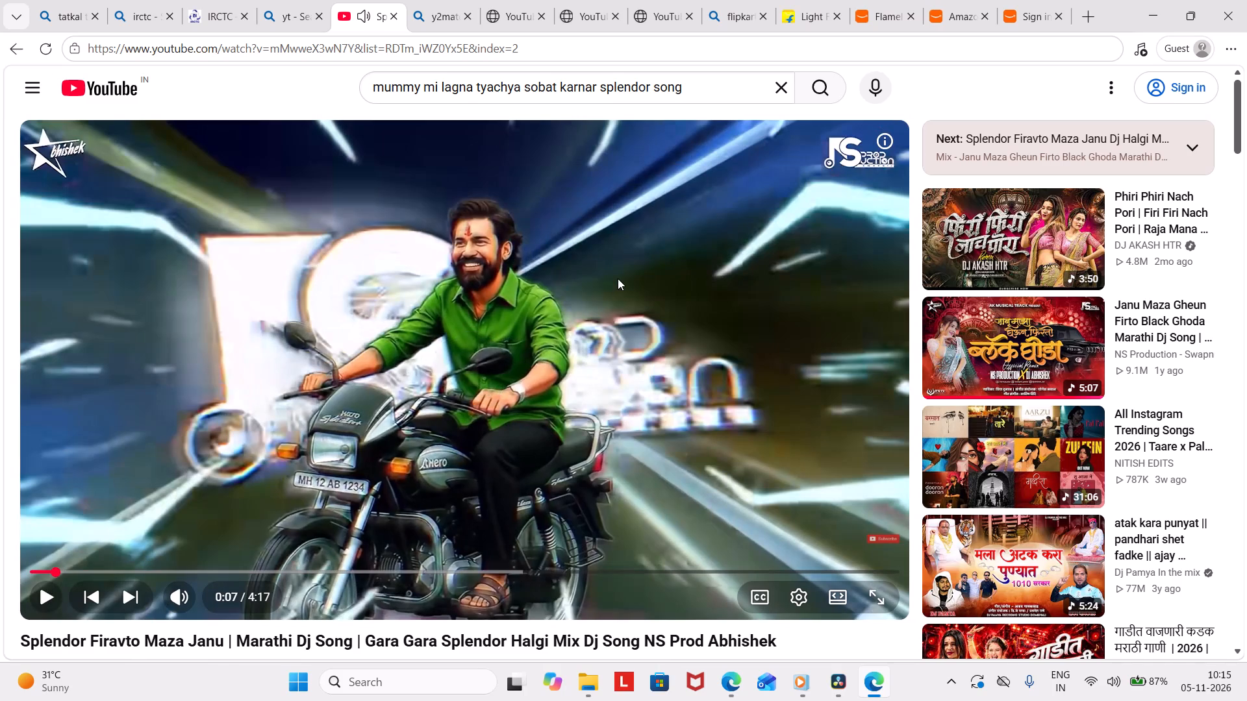
{"action": "key", "text": "space"}
{"action": "scroll", "coordinate": [618, 278], "scroll_direction": "right", "scroll_amount": 1}
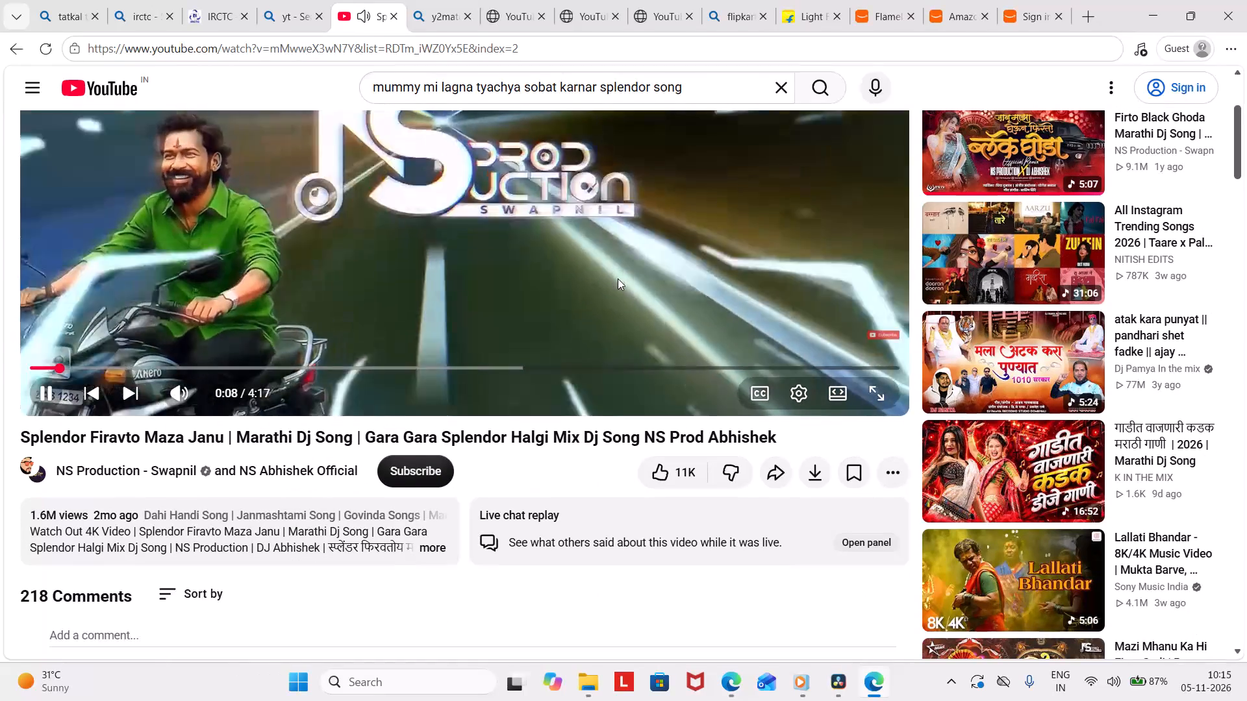
{"action": "scroll", "coordinate": [618, 278], "scroll_direction": "right", "scroll_amount": 1}
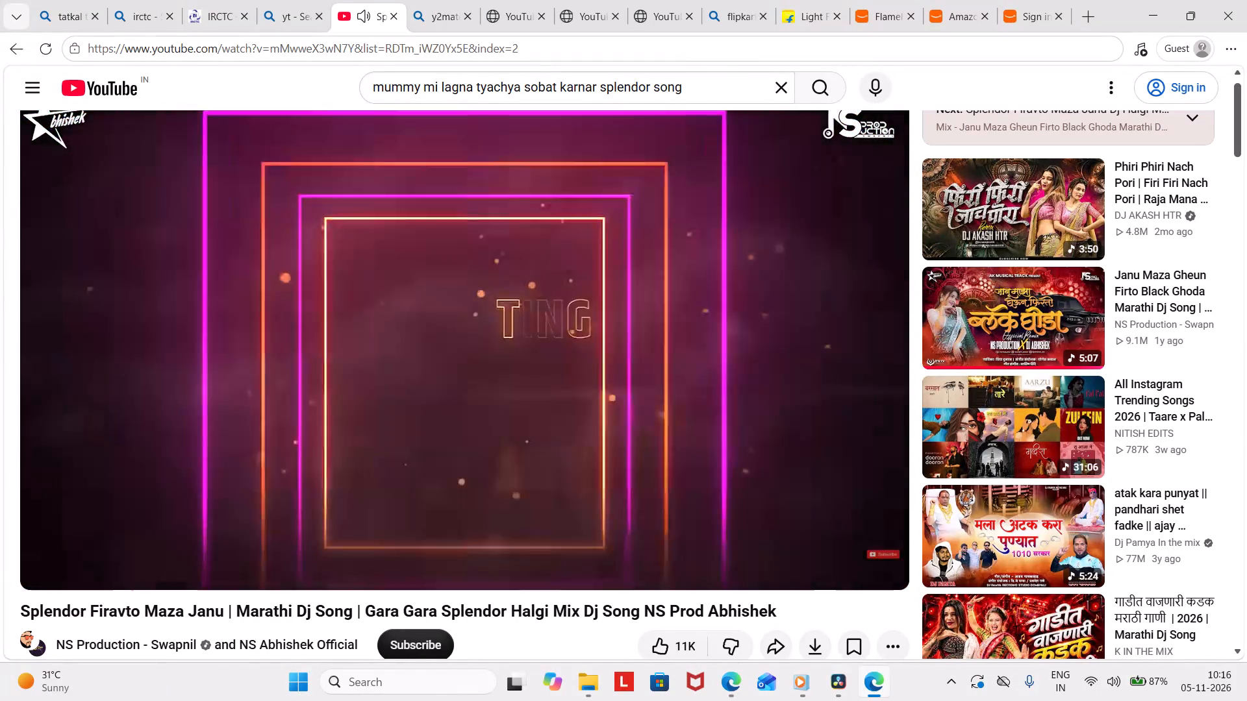
{"action": "key", "text": "space"}
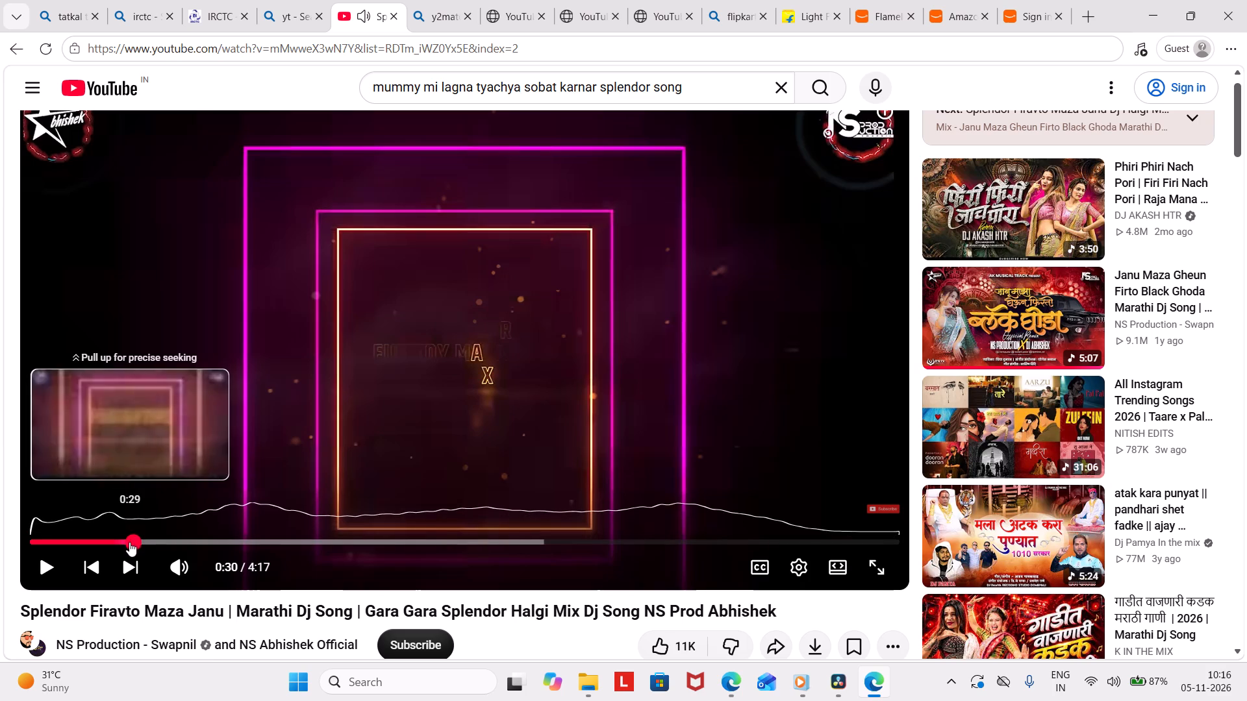
{"action": "left_click_drag", "start_coordinate": [128, 542], "coordinate": [12, 548]}
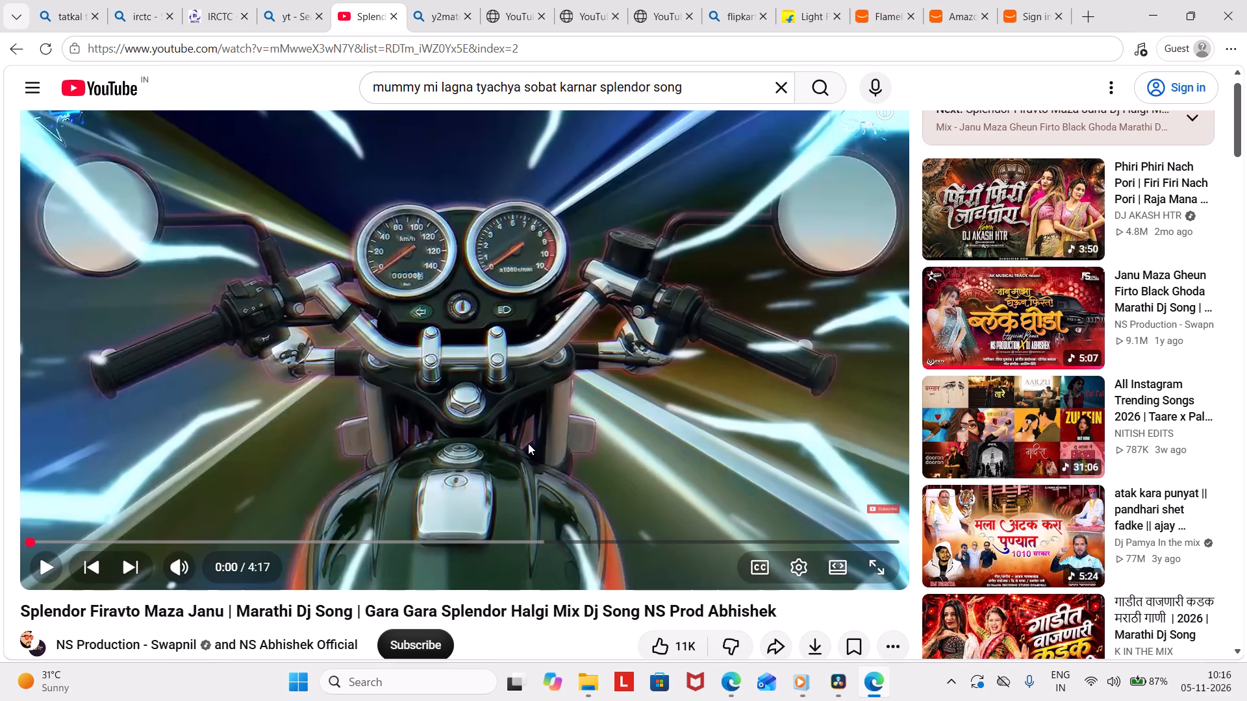
Copy the share link of the "Splendor Firavto Maza Janu" video.
{"action": "left_click", "coordinate": [774, 651]}
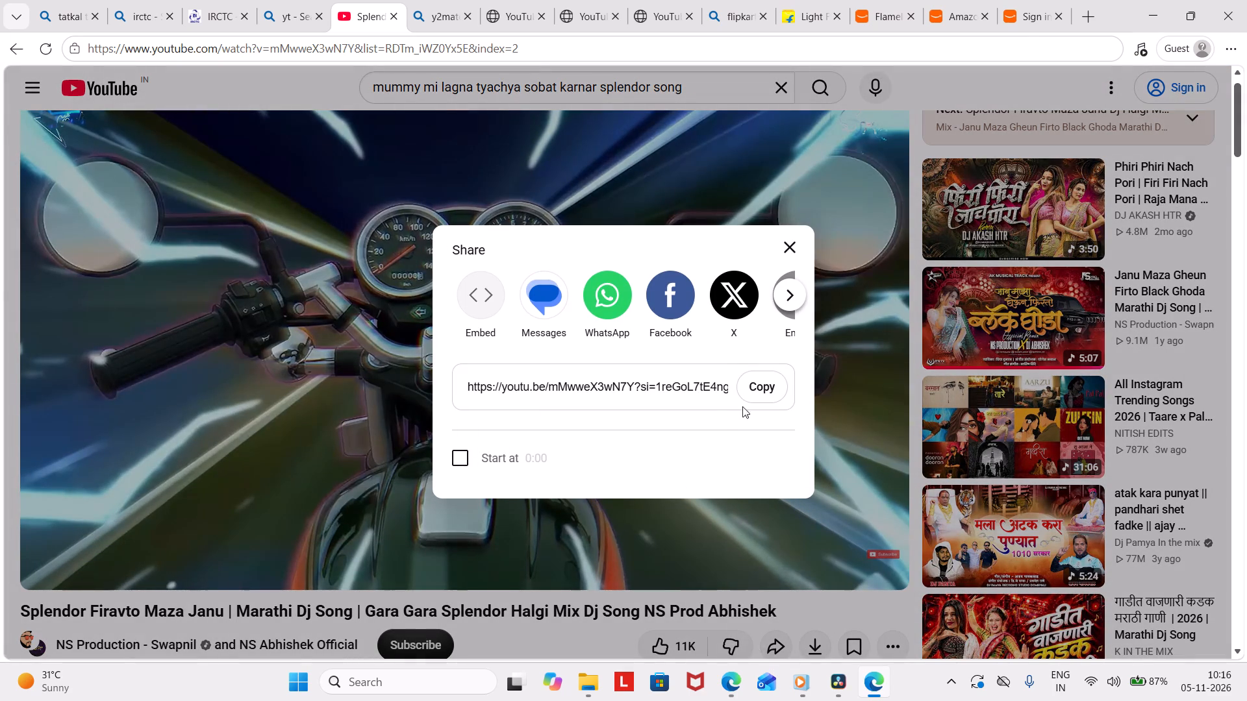
{"action": "left_click", "coordinate": [764, 383]}
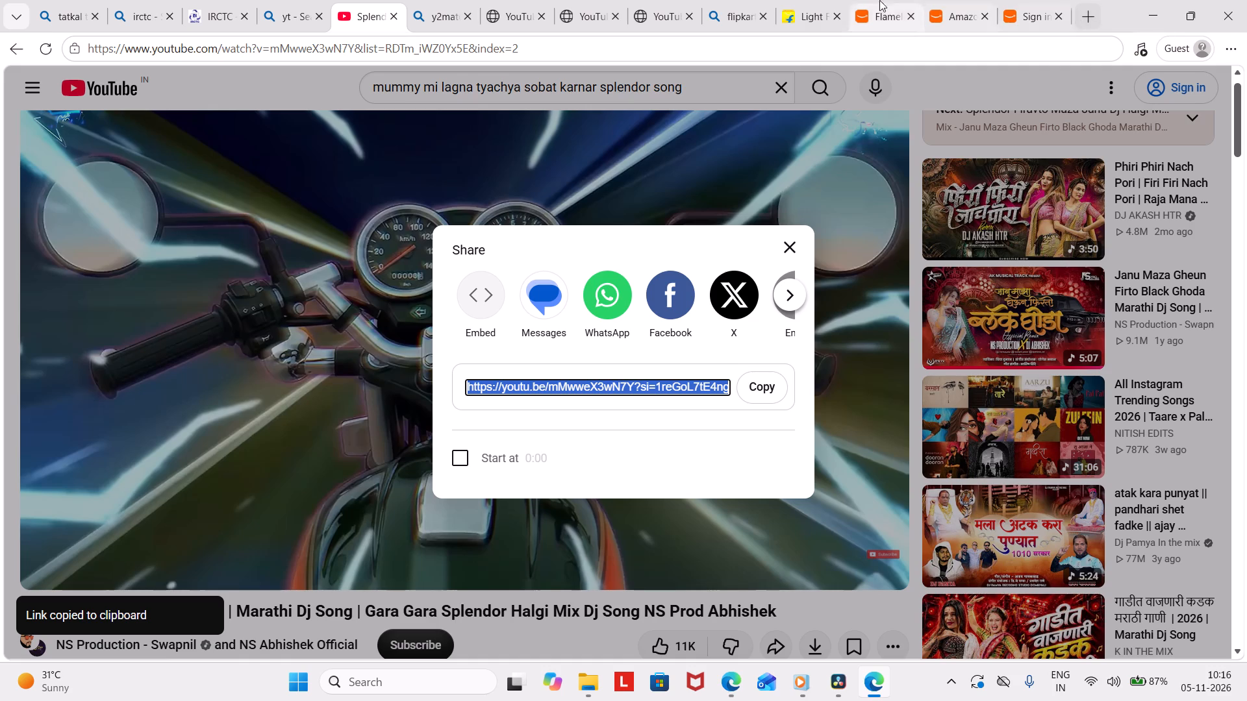
Search Bing for the suggested query "yt videos download" and open the Clipto YouTube video downloader result.
{"action": "left_click", "coordinate": [289, 6]}
{"action": "left_click", "coordinate": [375, 105]}
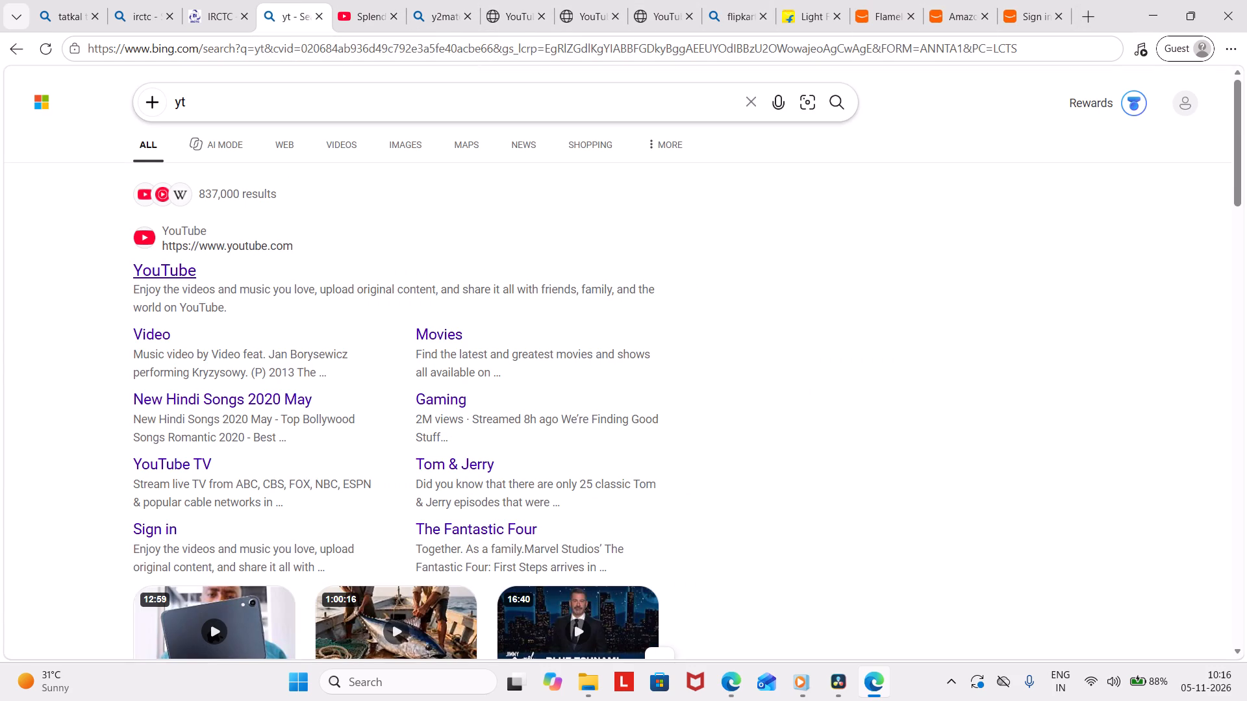
{"action": "key", "text": "space"}
{"action": "type", "text": "video"}
{"action": "key", "text": "space"}
{"action": "left_click", "coordinate": [347, 136]}
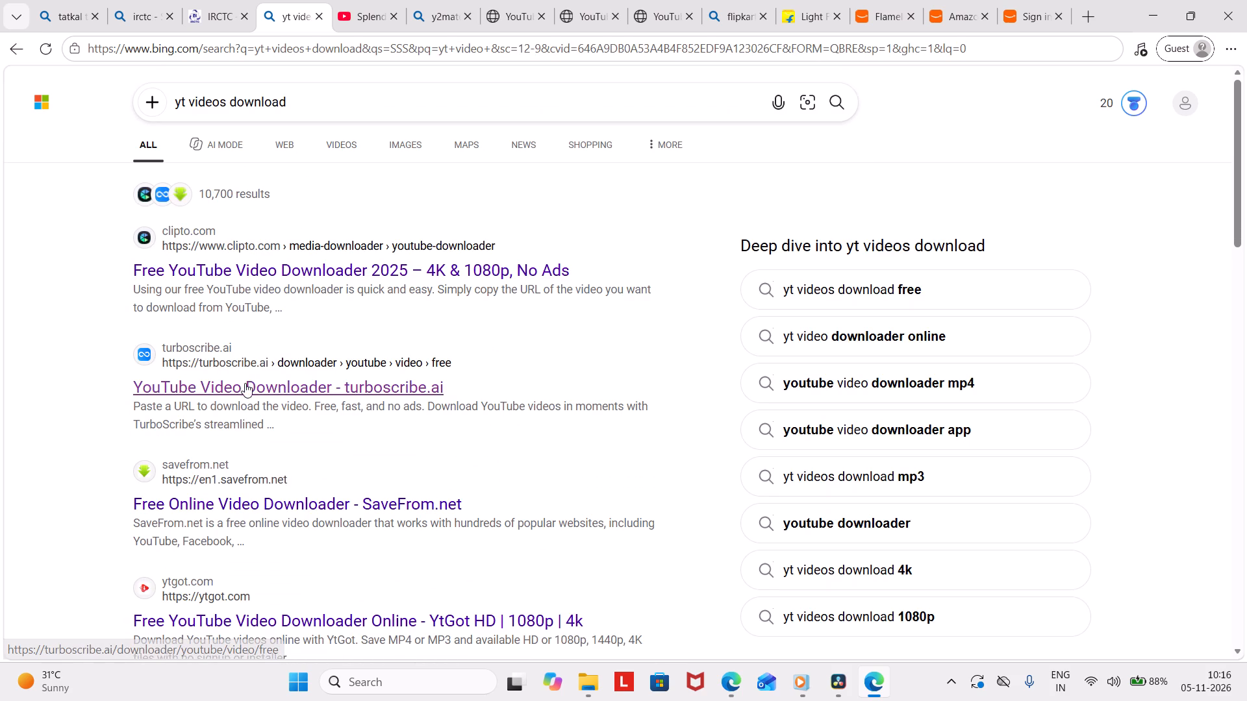
{"action": "left_click", "coordinate": [276, 301]}
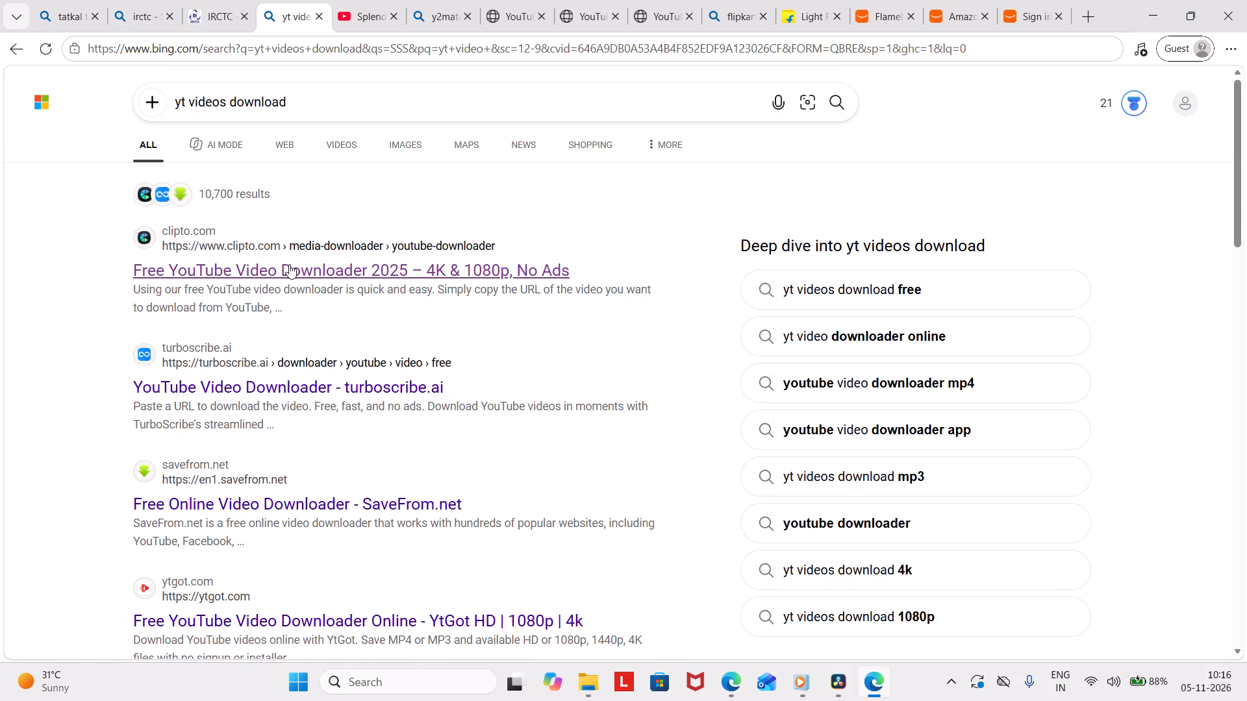
{"action": "left_click", "coordinate": [289, 264]}
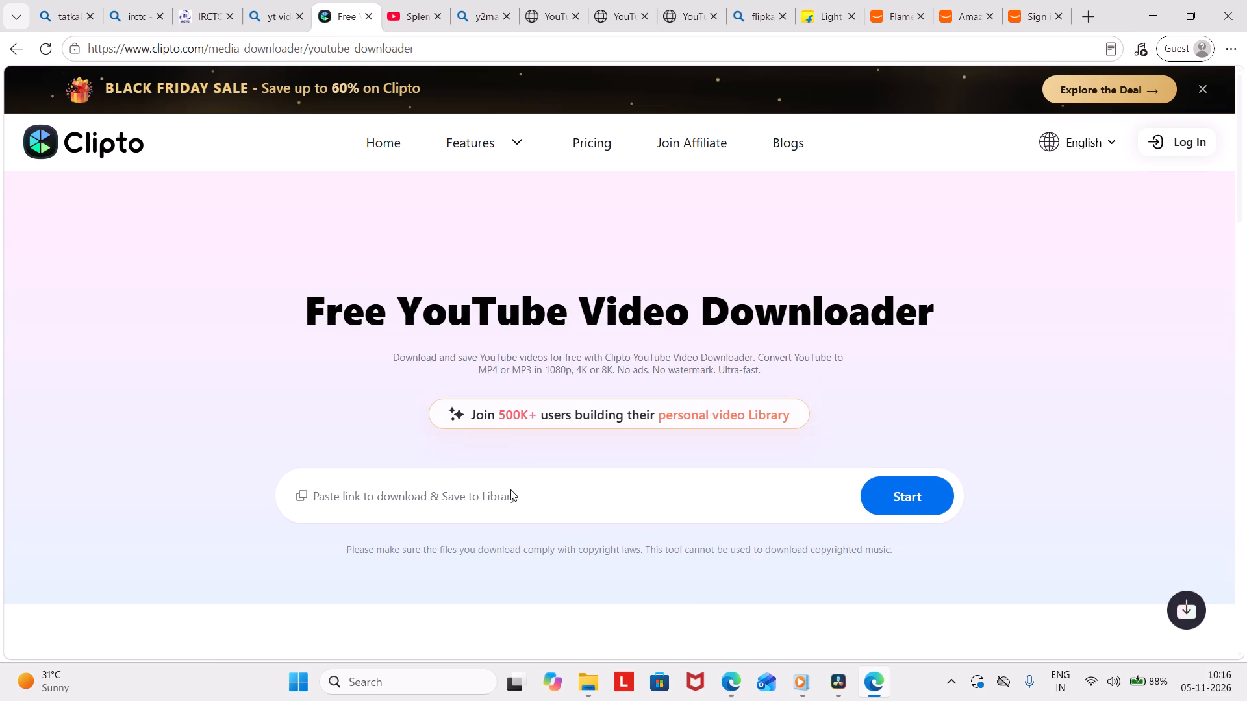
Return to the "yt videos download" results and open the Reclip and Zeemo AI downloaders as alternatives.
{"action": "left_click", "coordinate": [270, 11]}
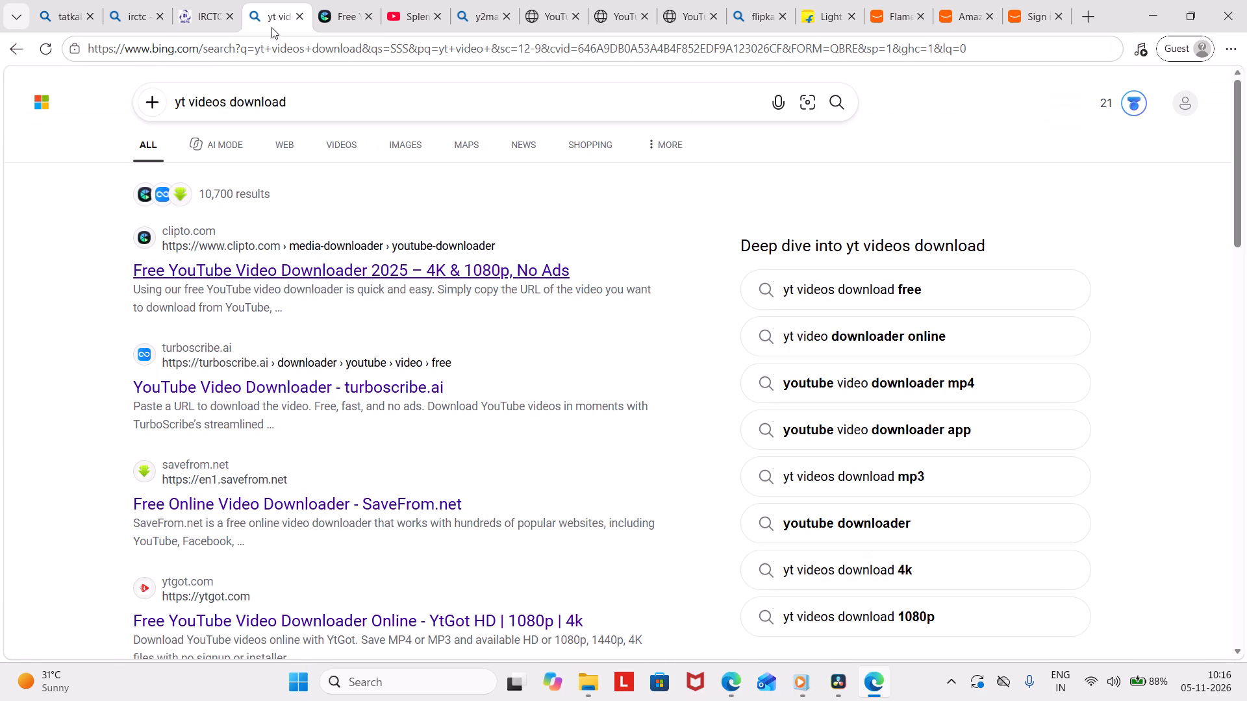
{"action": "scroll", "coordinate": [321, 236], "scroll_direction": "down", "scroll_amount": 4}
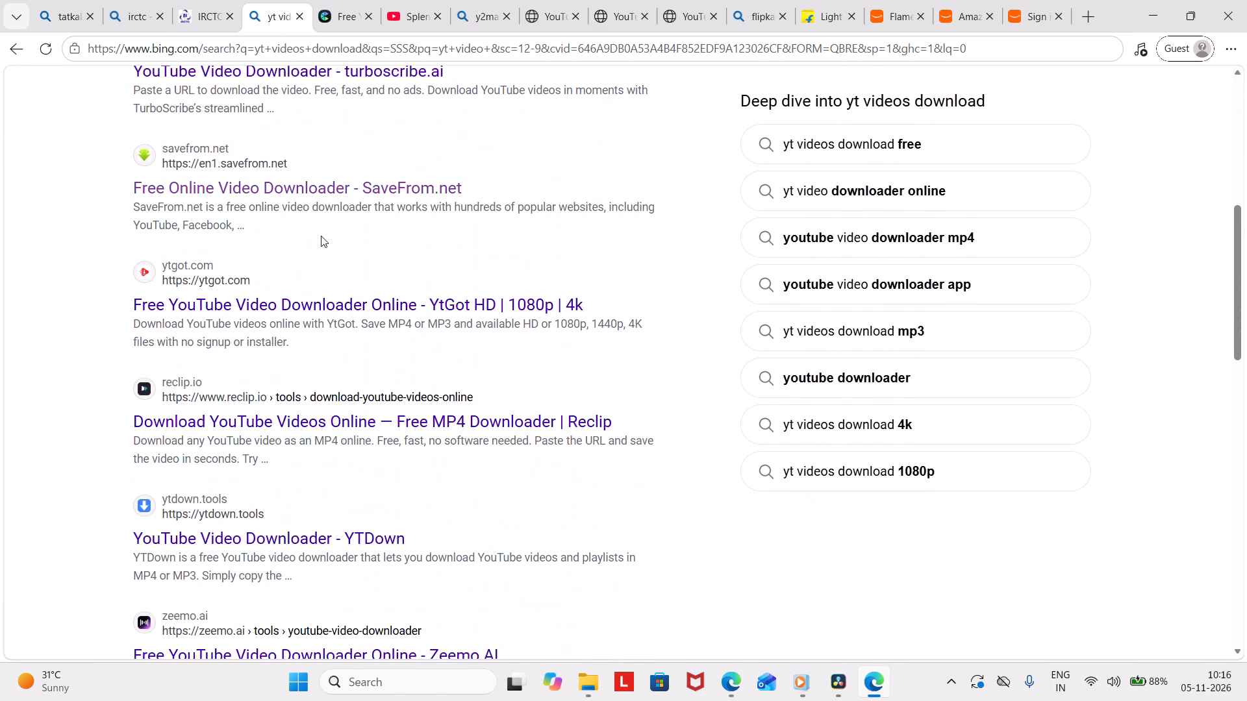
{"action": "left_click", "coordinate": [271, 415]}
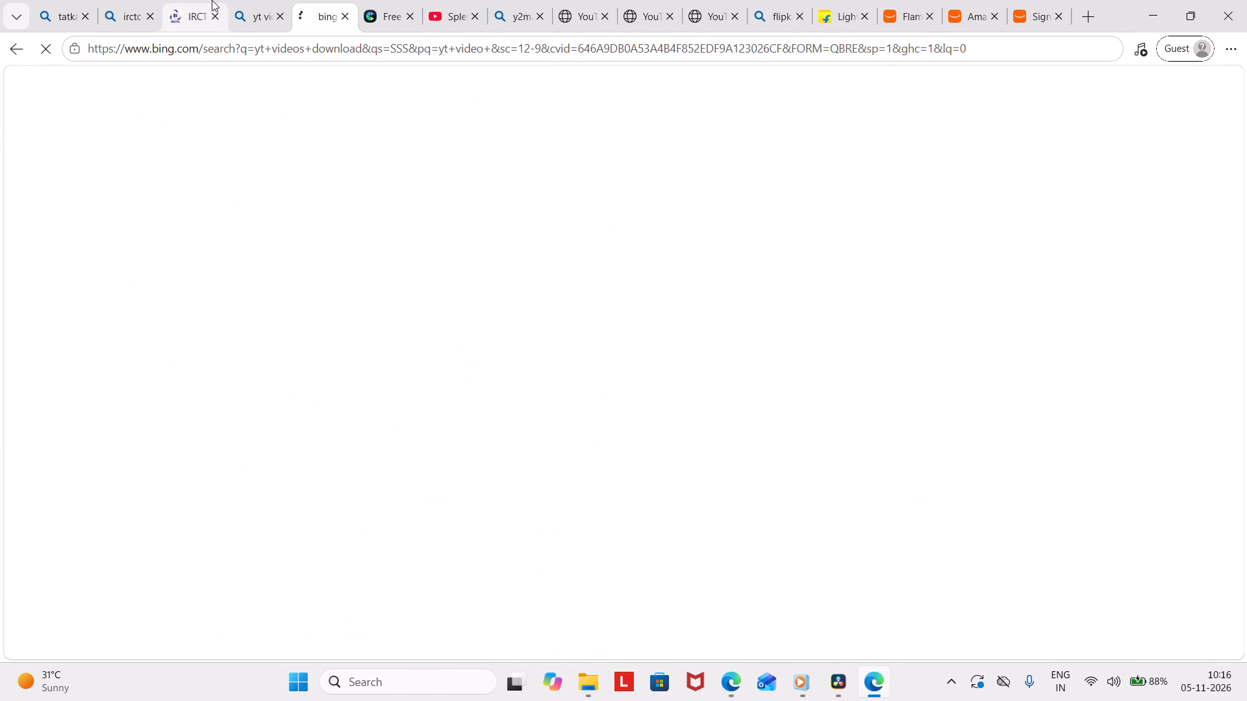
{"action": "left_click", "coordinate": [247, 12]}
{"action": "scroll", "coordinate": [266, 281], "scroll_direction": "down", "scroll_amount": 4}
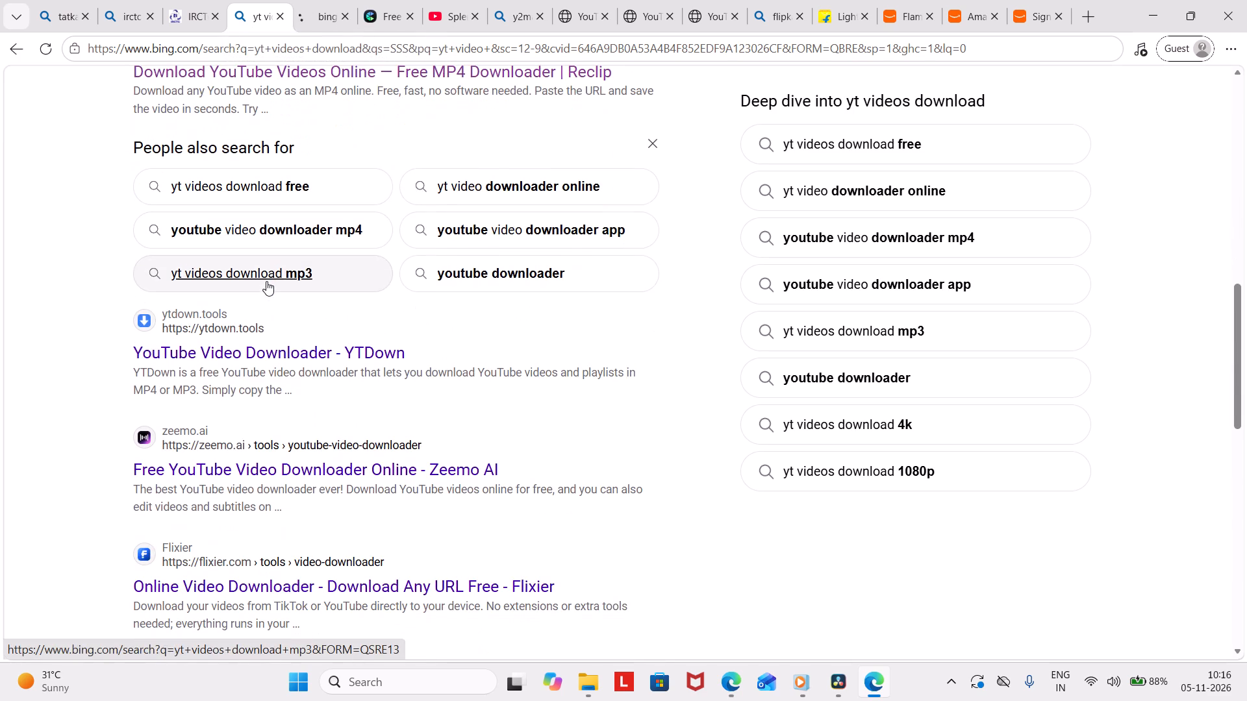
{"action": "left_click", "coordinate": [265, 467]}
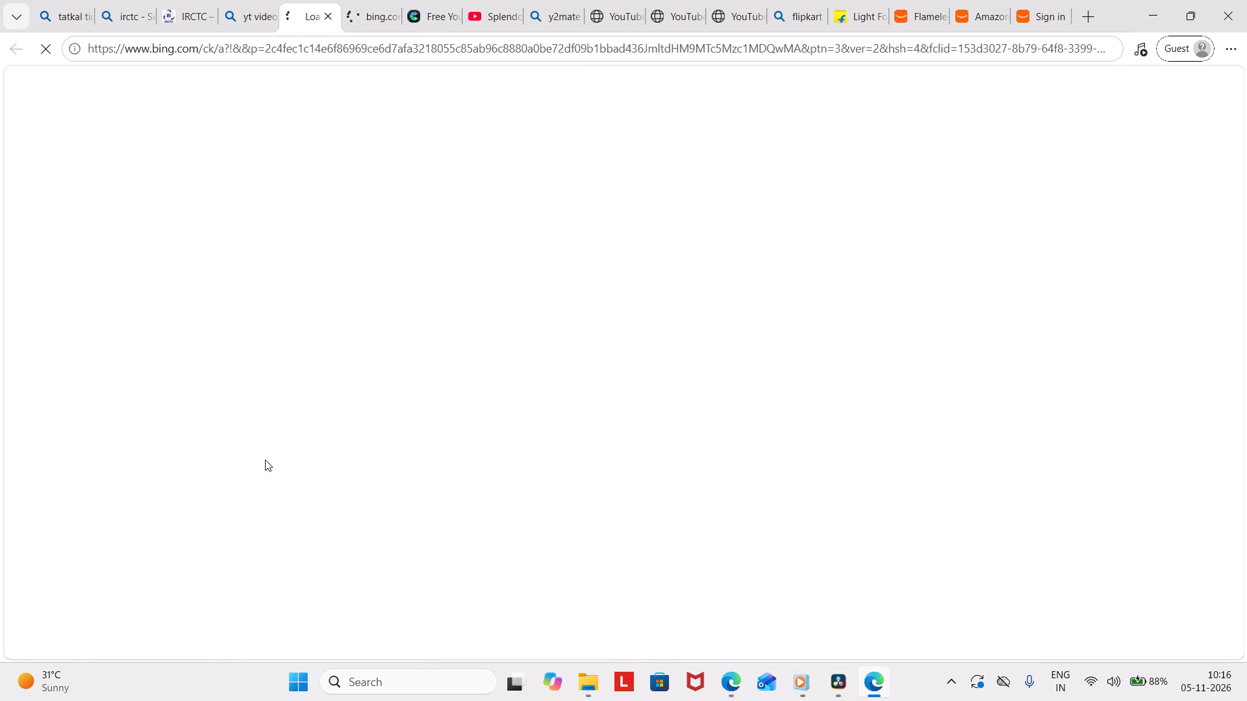
Submit the copied video link to the Clipto downloader and download the Splendor song video as mp4 (360p).
{"action": "left_click", "coordinate": [425, 10]}
{"action": "left_click", "coordinate": [476, 499]}
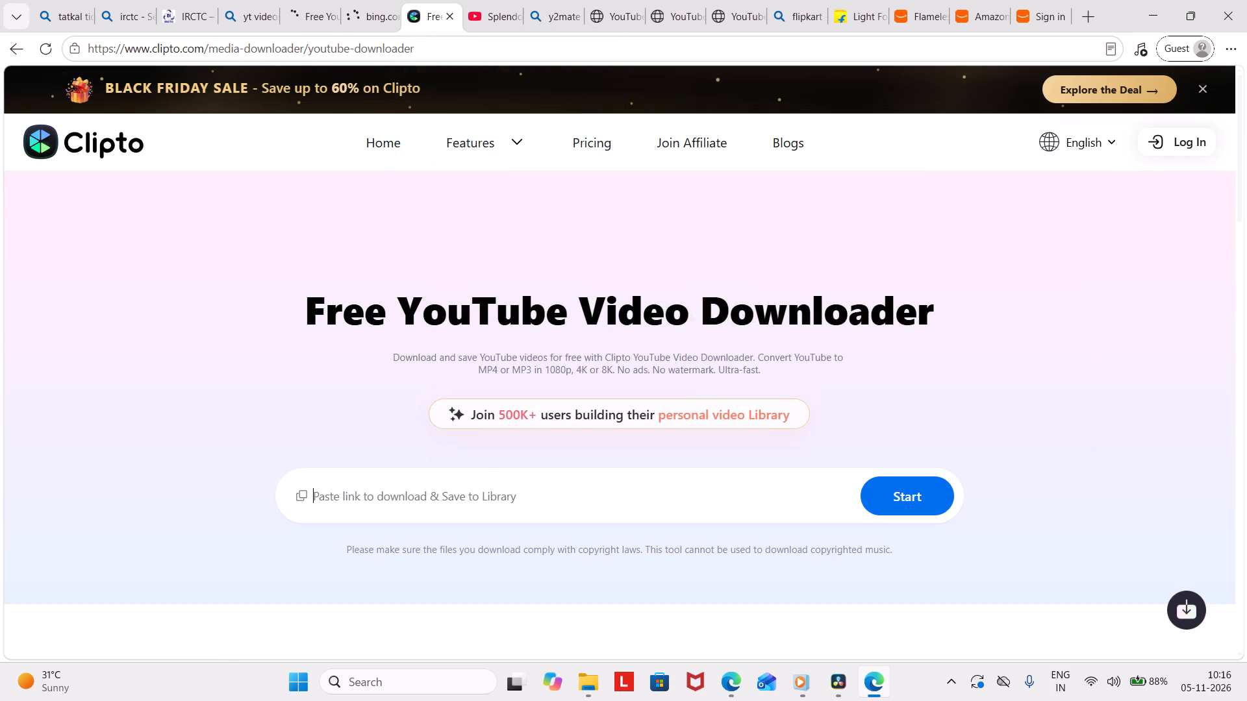
{"action": "key", "text": "ctrl+v"}
{"action": "key", "text": "Return"}
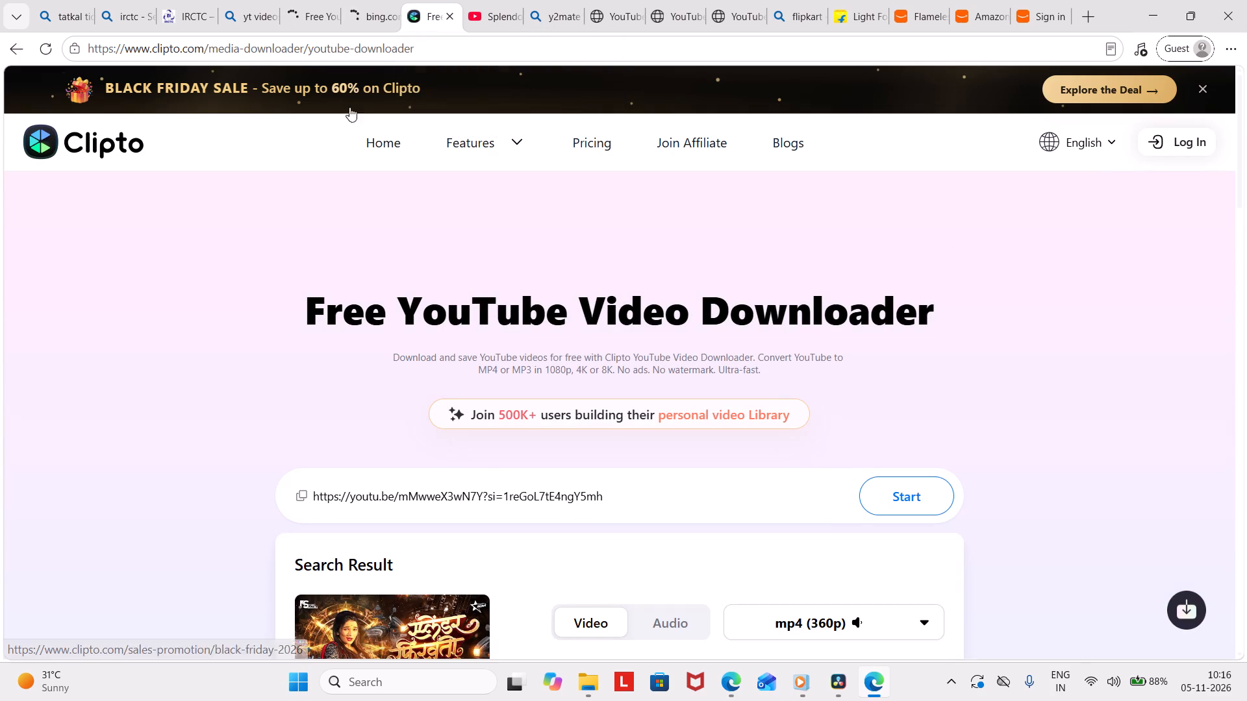
{"action": "scroll", "coordinate": [391, 129], "scroll_direction": "down", "scroll_amount": 2}
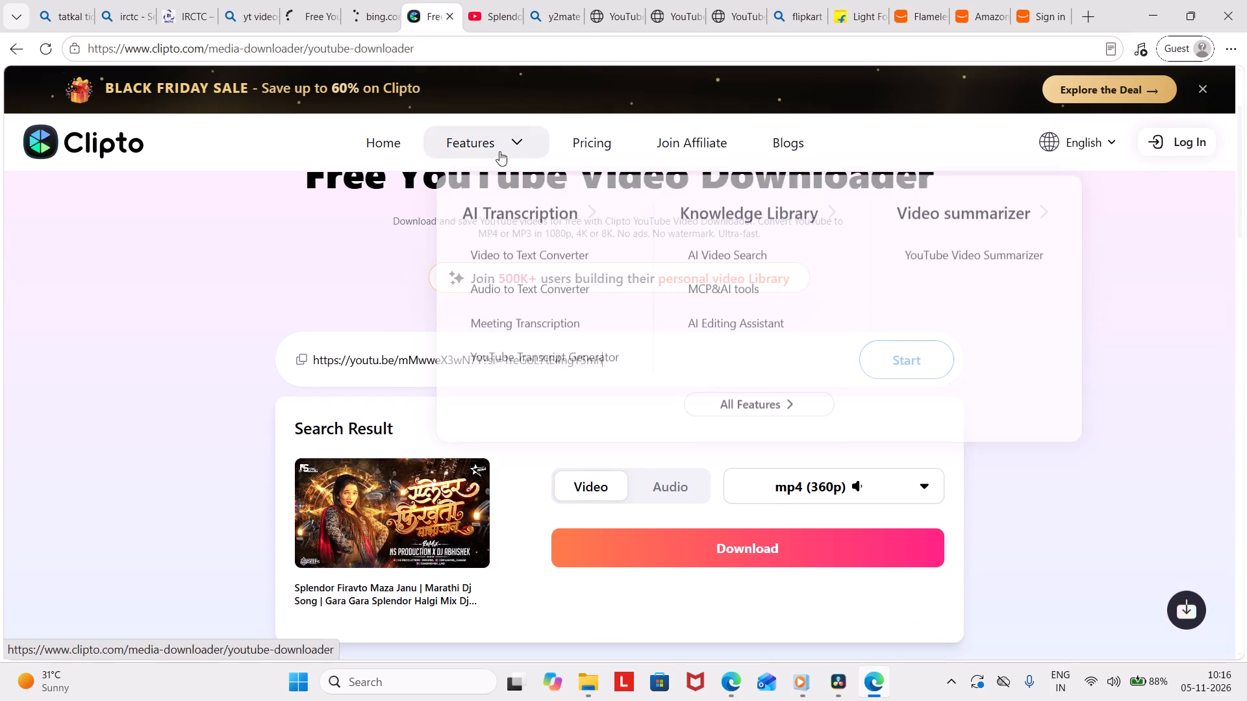
{"action": "left_click", "coordinate": [701, 543]}
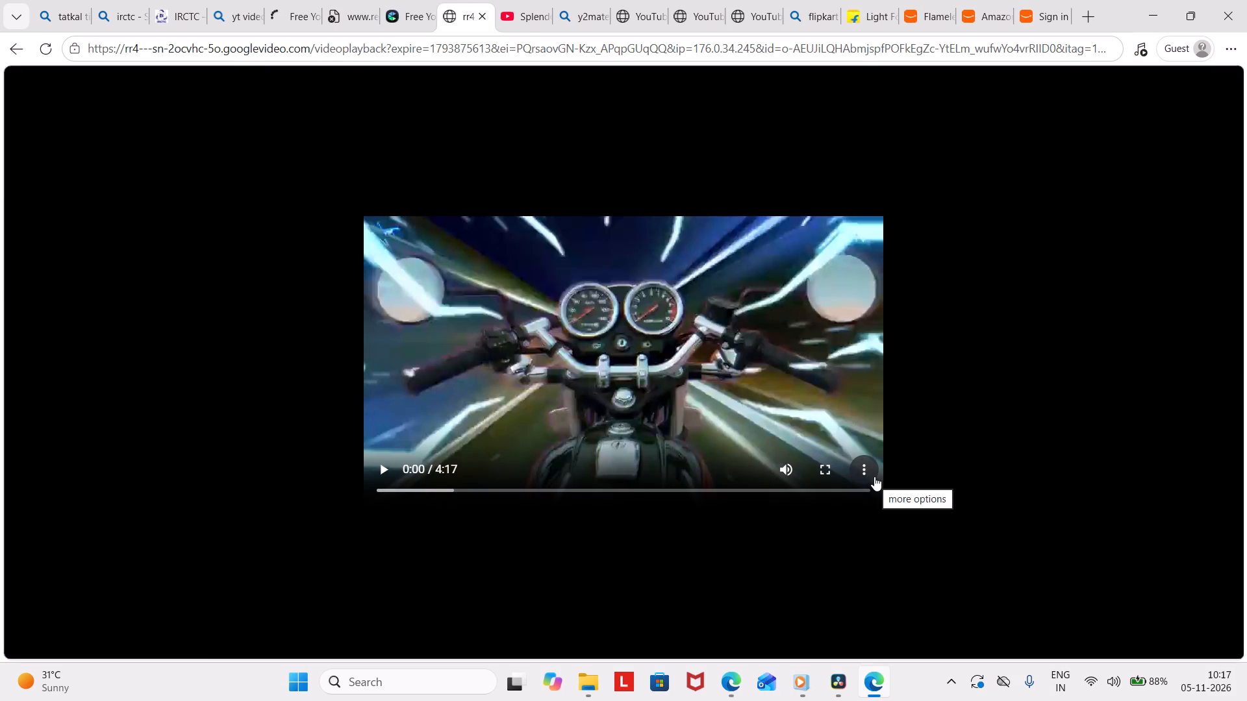
{"action": "left_click", "coordinate": [874, 476]}
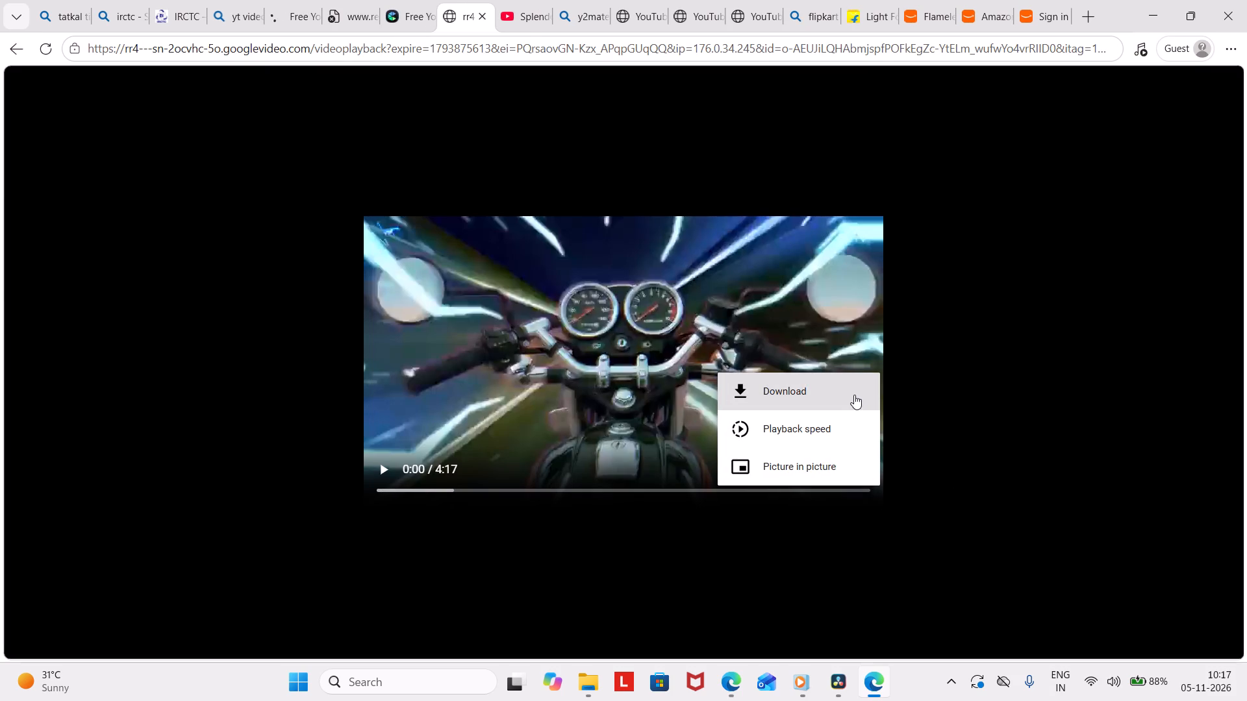
{"action": "left_click", "coordinate": [854, 395]}
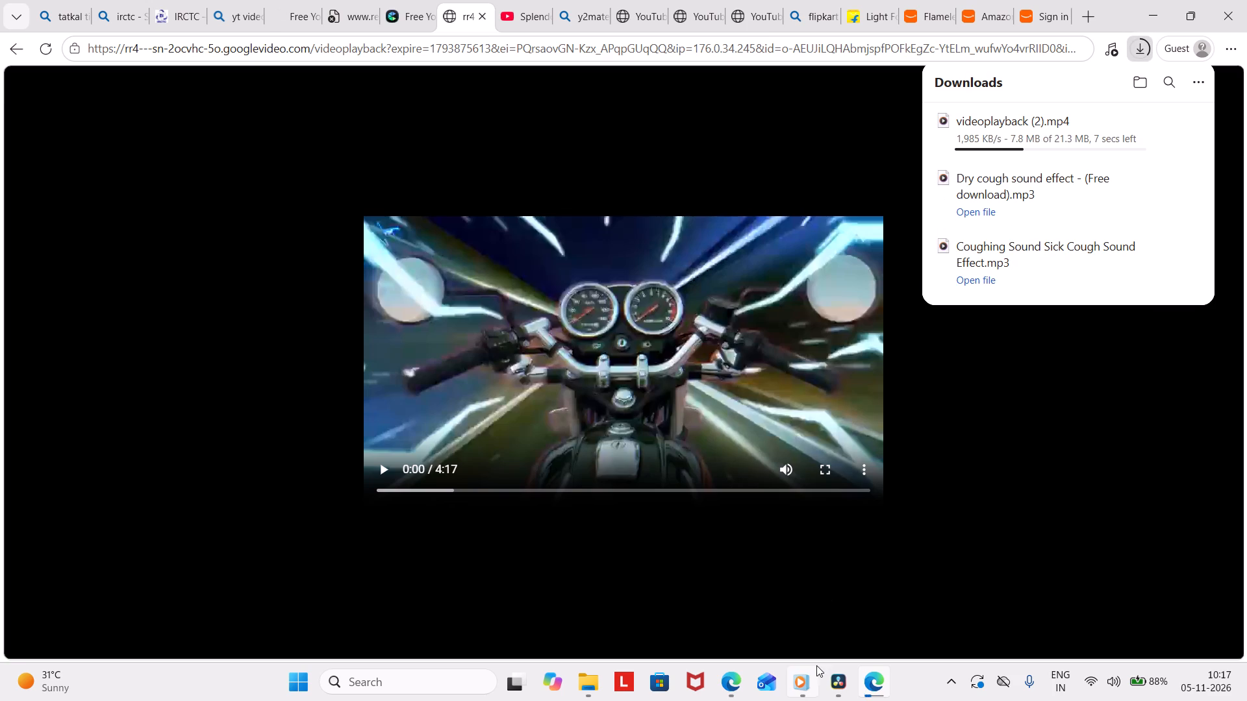
Switch to DaVinci Resolve and show the "area" project on the Cut page.
{"action": "left_click", "coordinate": [835, 678]}
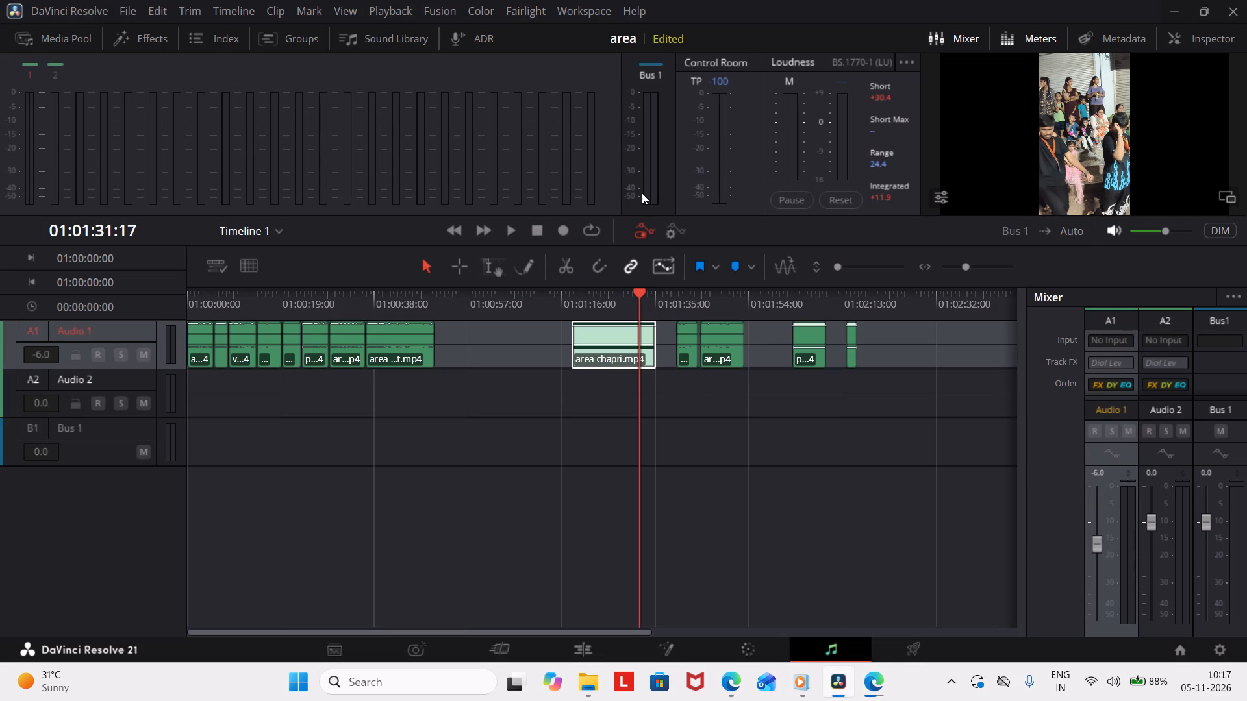
{"action": "left_click", "coordinate": [335, 645]}
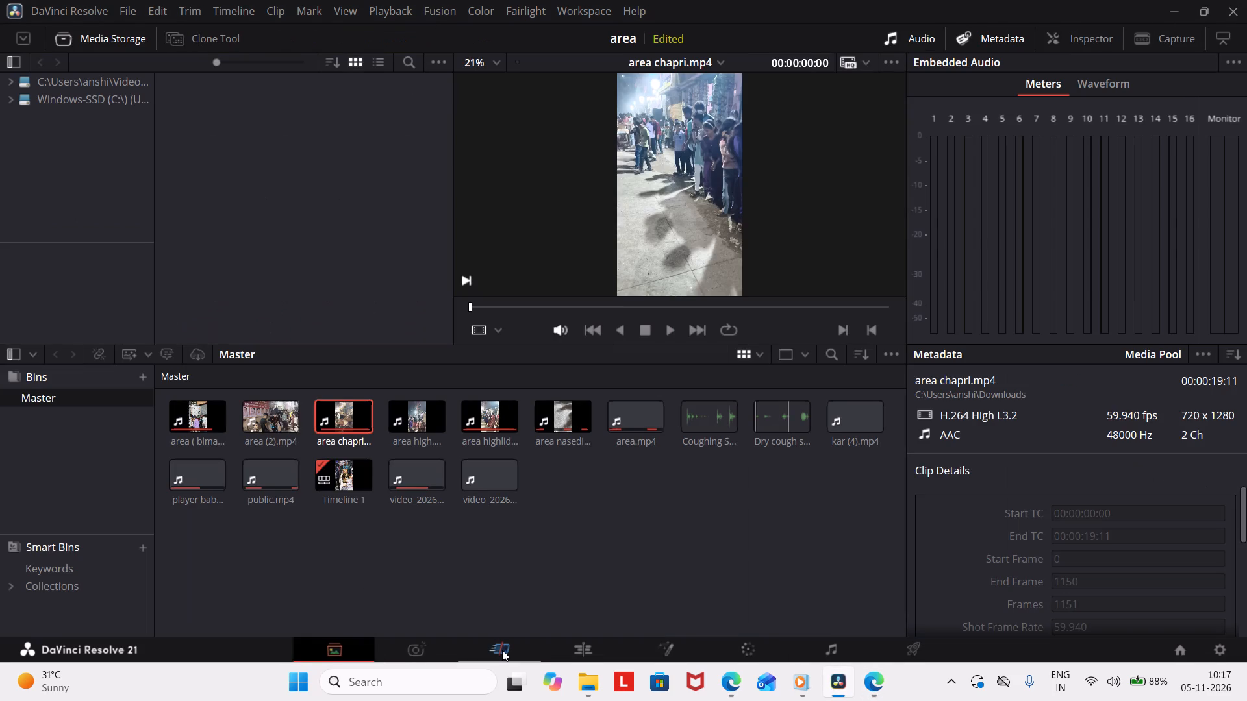
{"action": "left_click", "coordinate": [502, 650]}
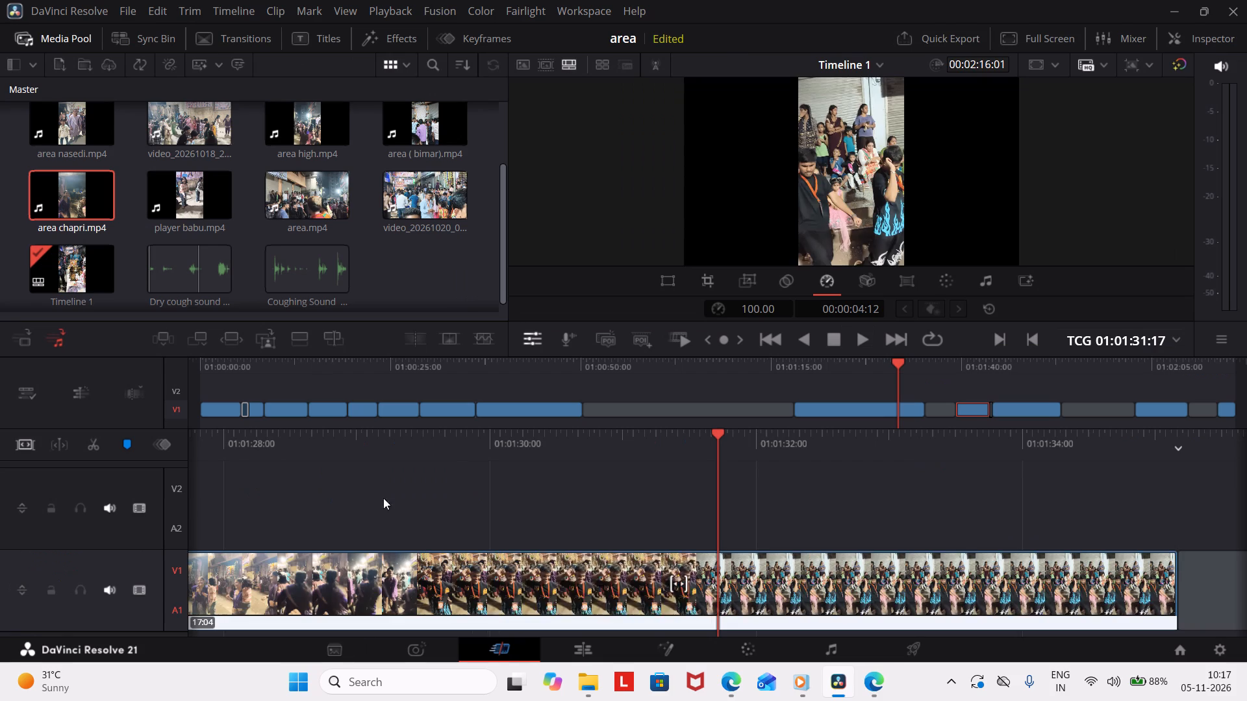
Open the recent project "Copy of New Project 1" to check its contents.
{"action": "left_click", "coordinate": [127, 9]}
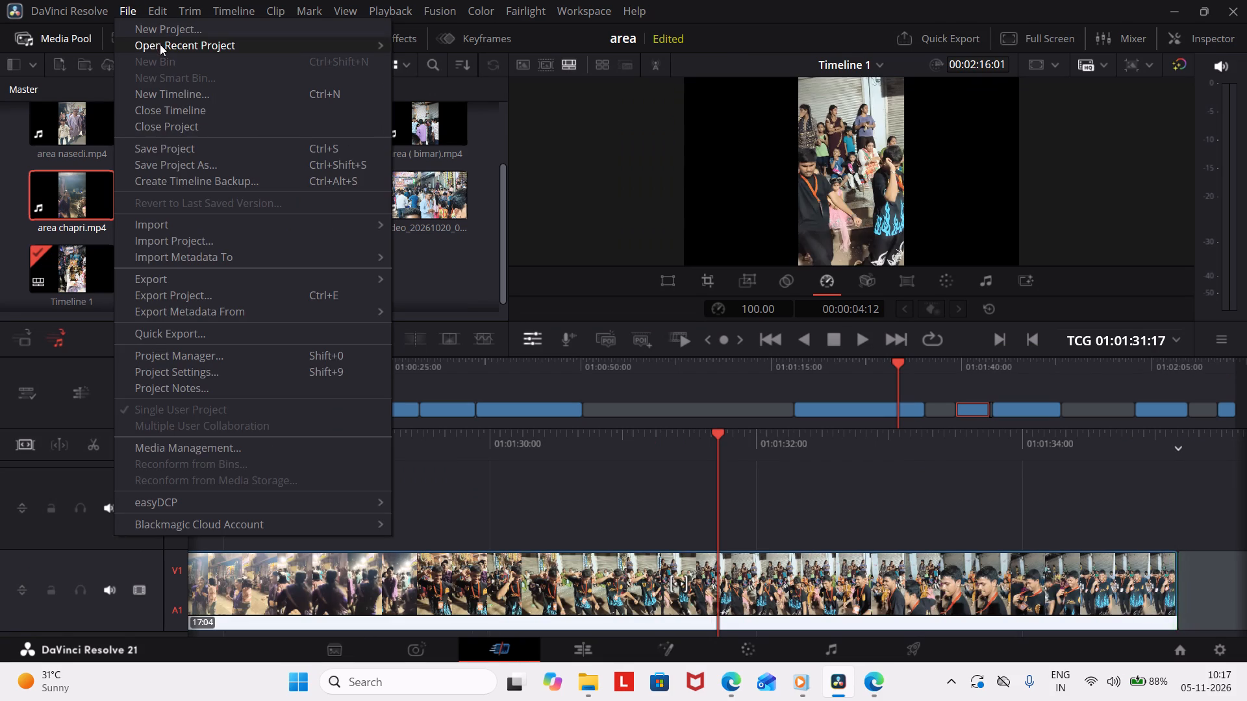
{"action": "left_click", "coordinate": [158, 45]}
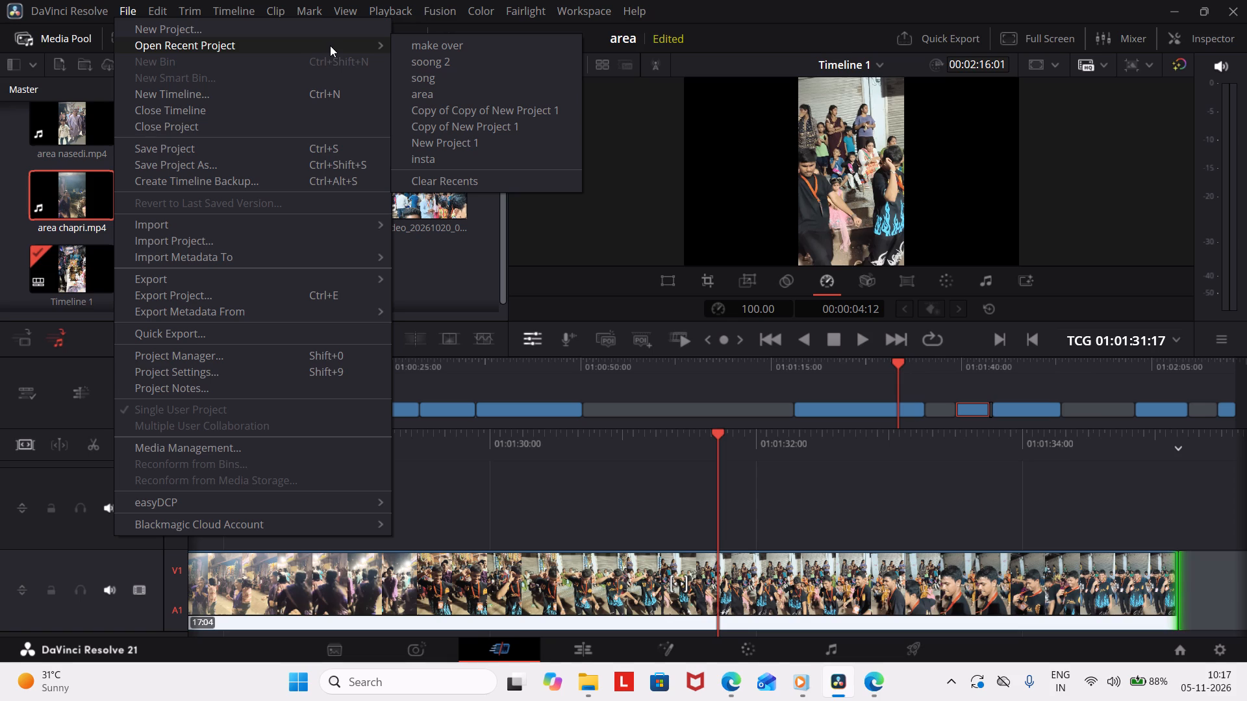
{"action": "left_click", "coordinate": [330, 45]}
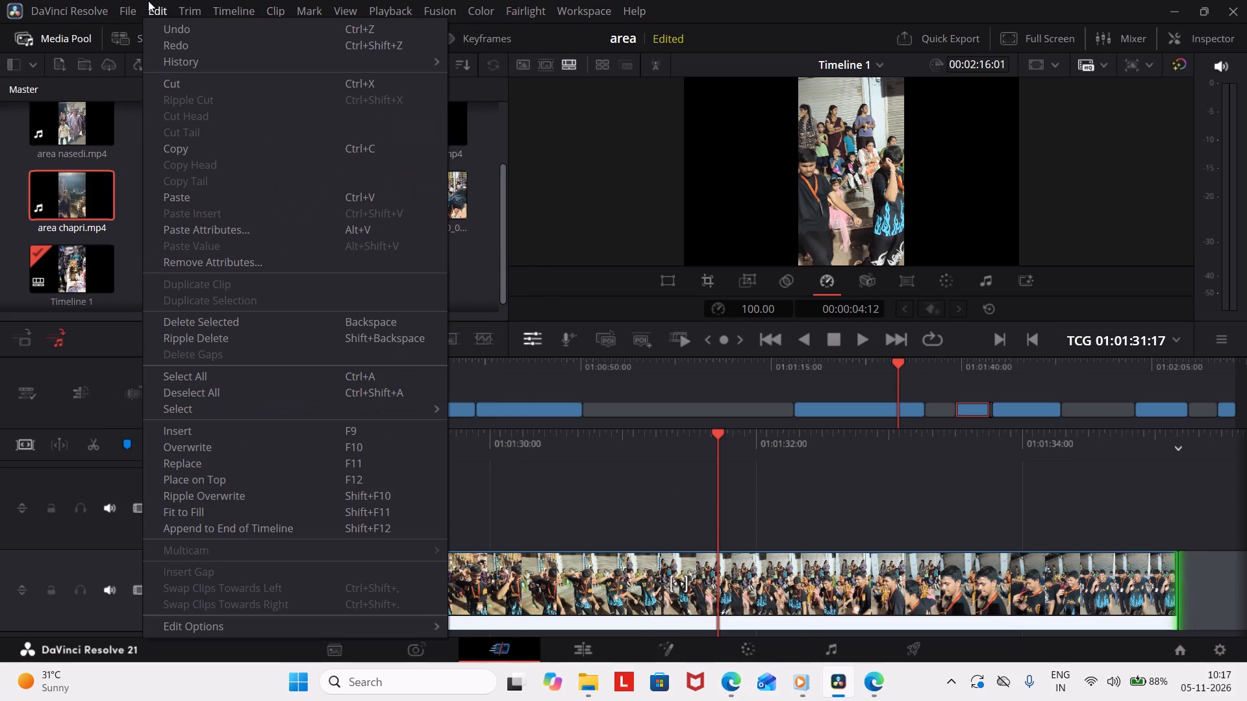
{"action": "left_click", "coordinate": [123, 13]}
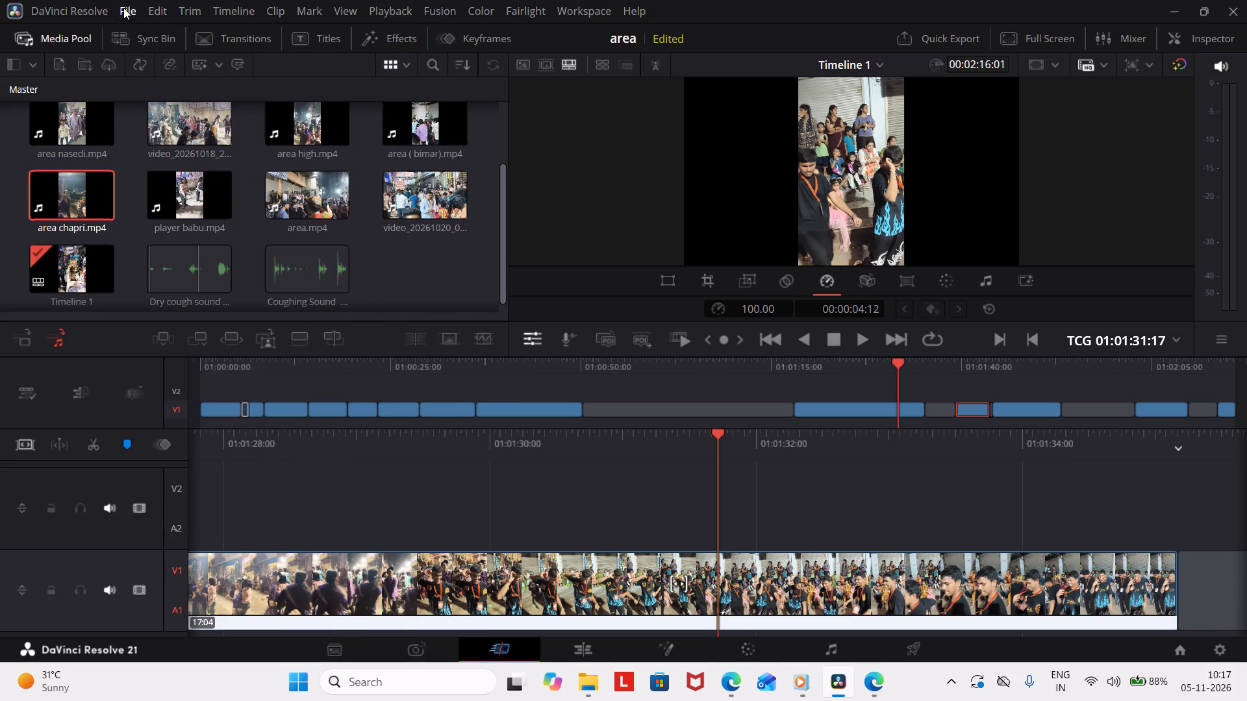
{"action": "left_click", "coordinate": [122, 5]}
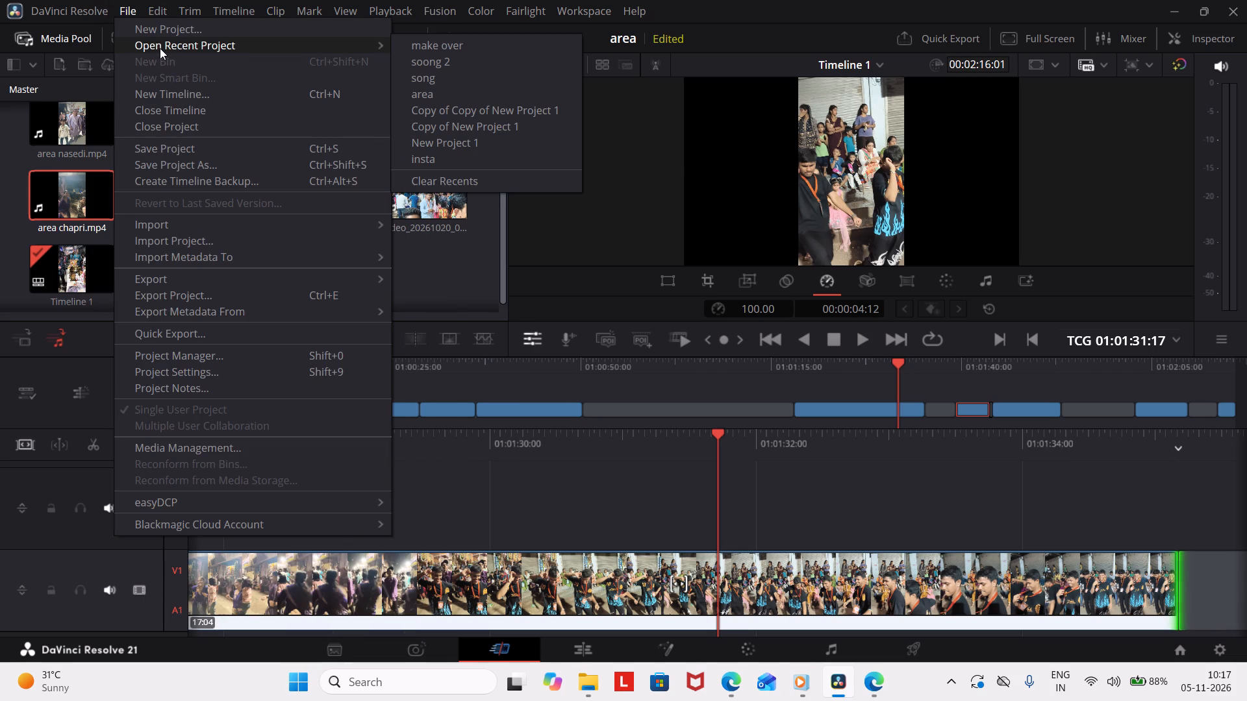
{"action": "left_click", "coordinate": [160, 48]}
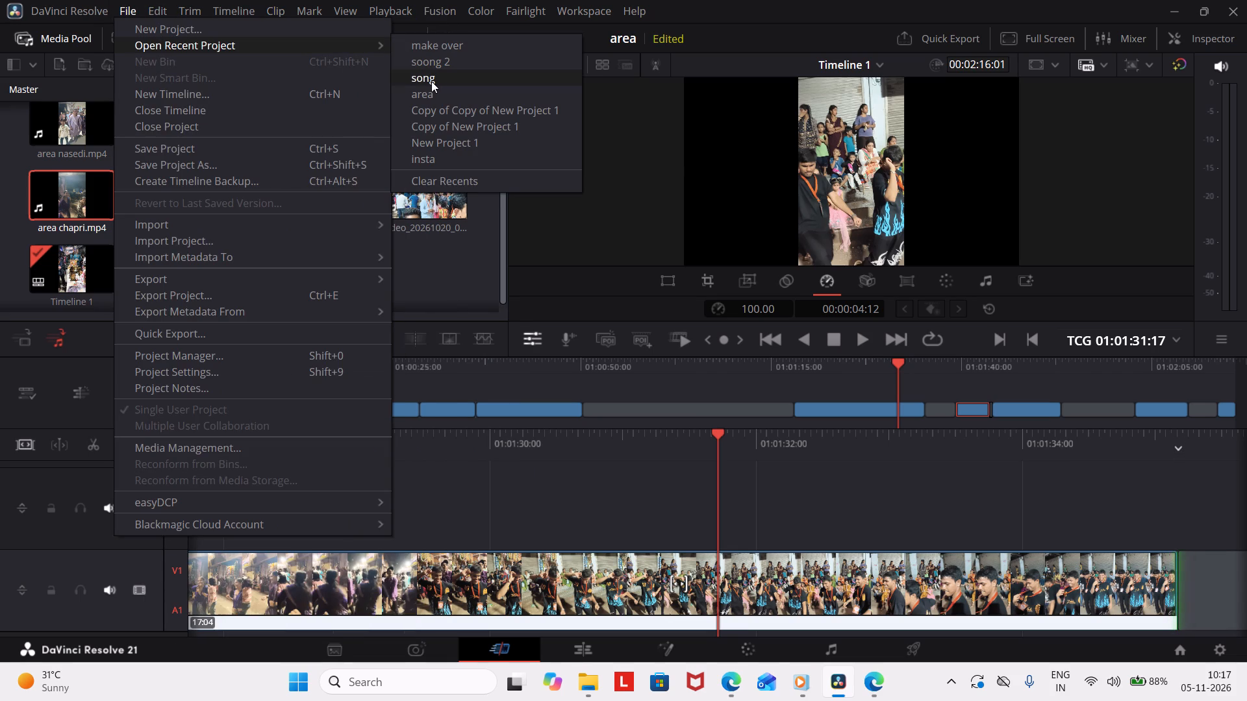
{"action": "double_click", "coordinate": [440, 124]}
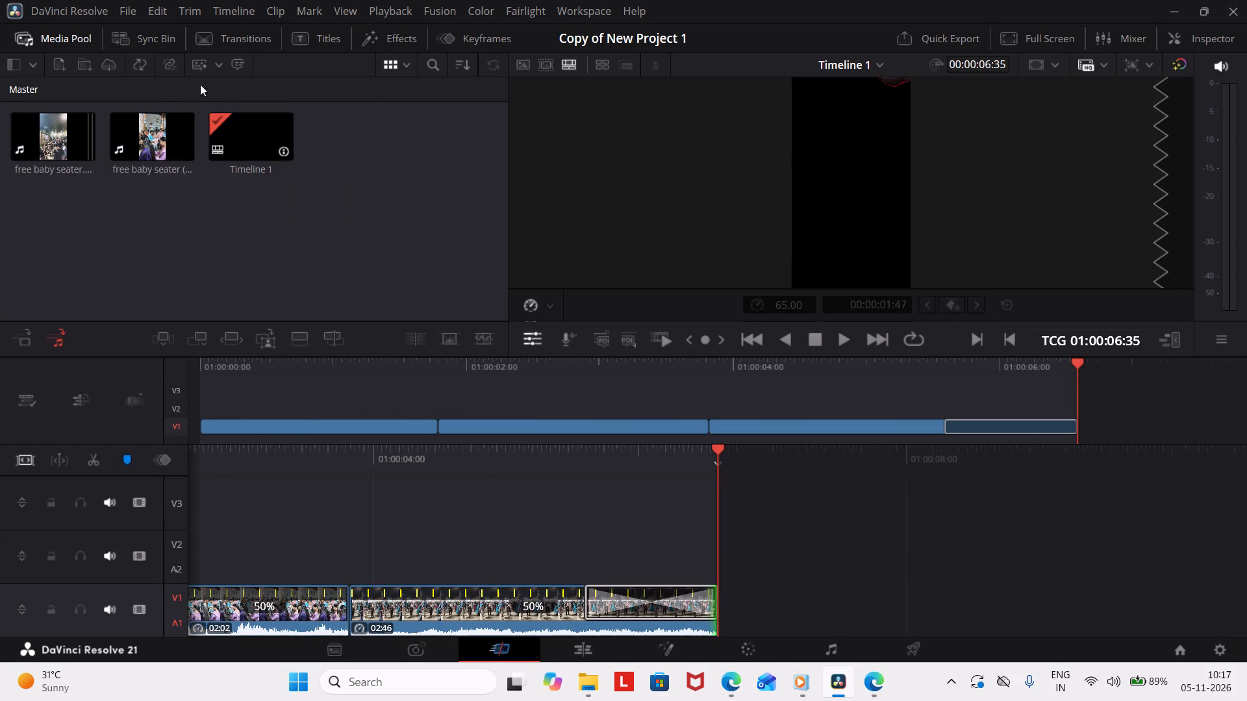
Open the recent project "New Project 1" to check its contents.
{"action": "left_click", "coordinate": [123, 8]}
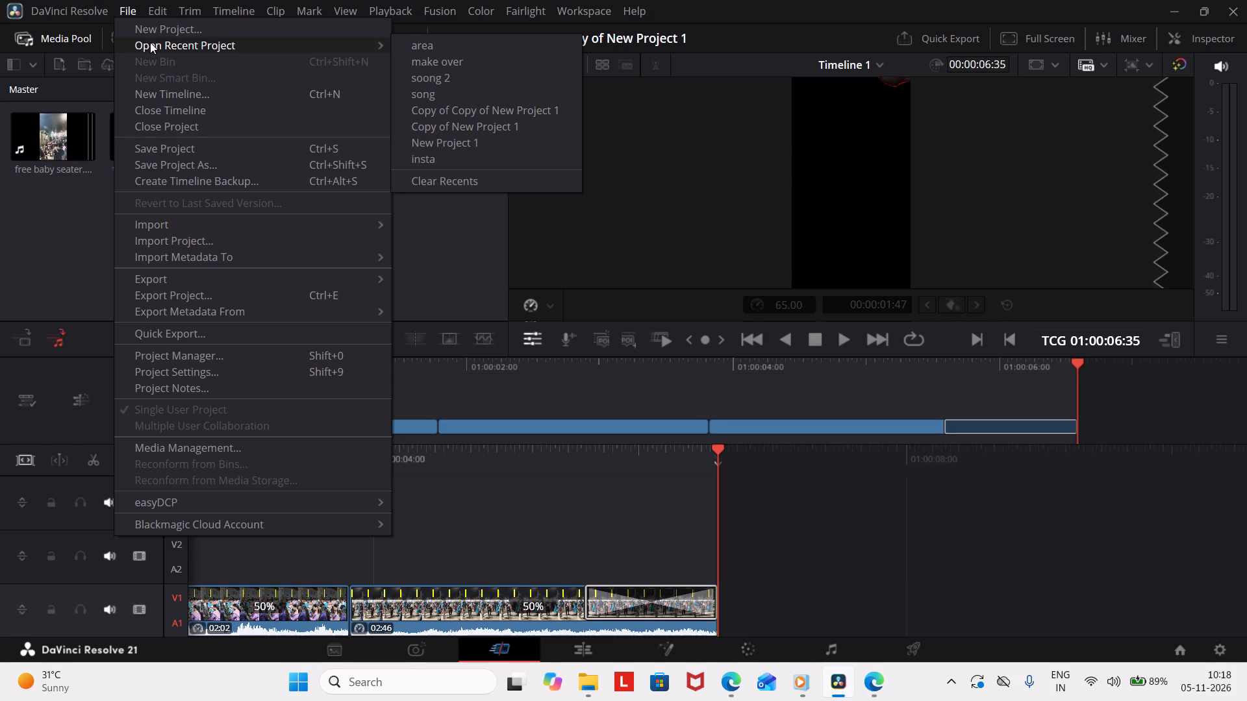
{"action": "left_click", "coordinate": [150, 42]}
{"action": "double_click", "coordinate": [480, 141]}
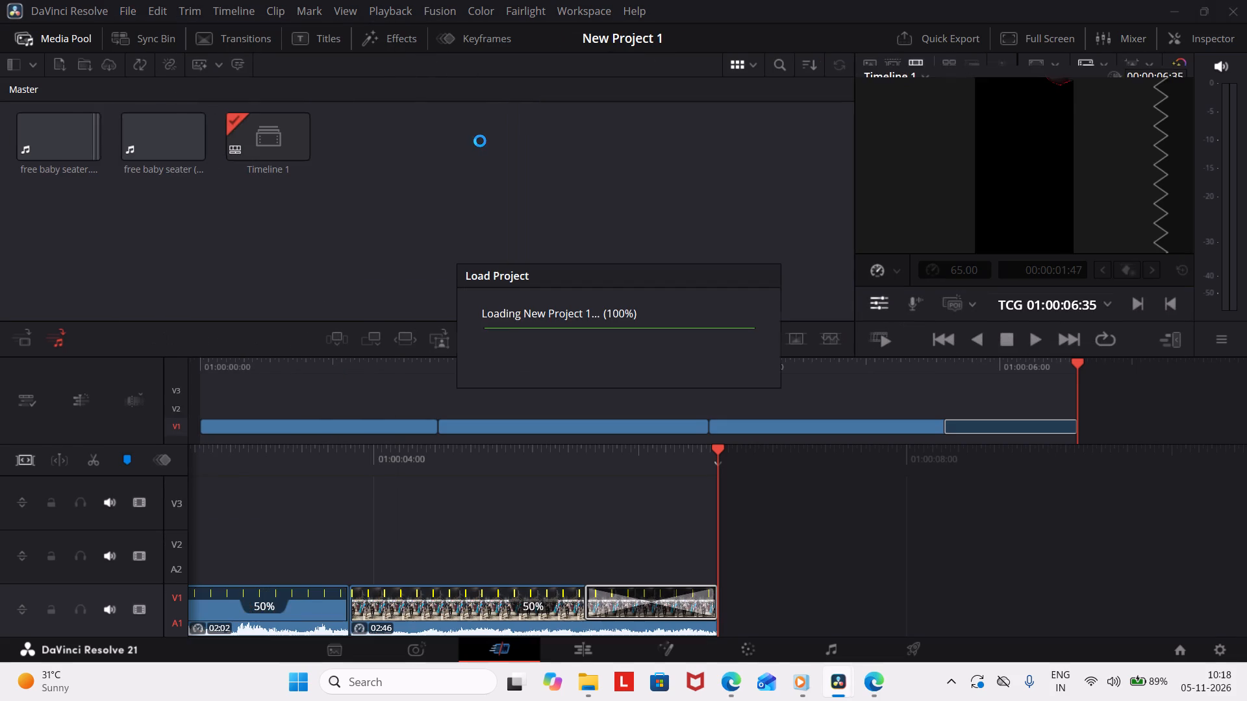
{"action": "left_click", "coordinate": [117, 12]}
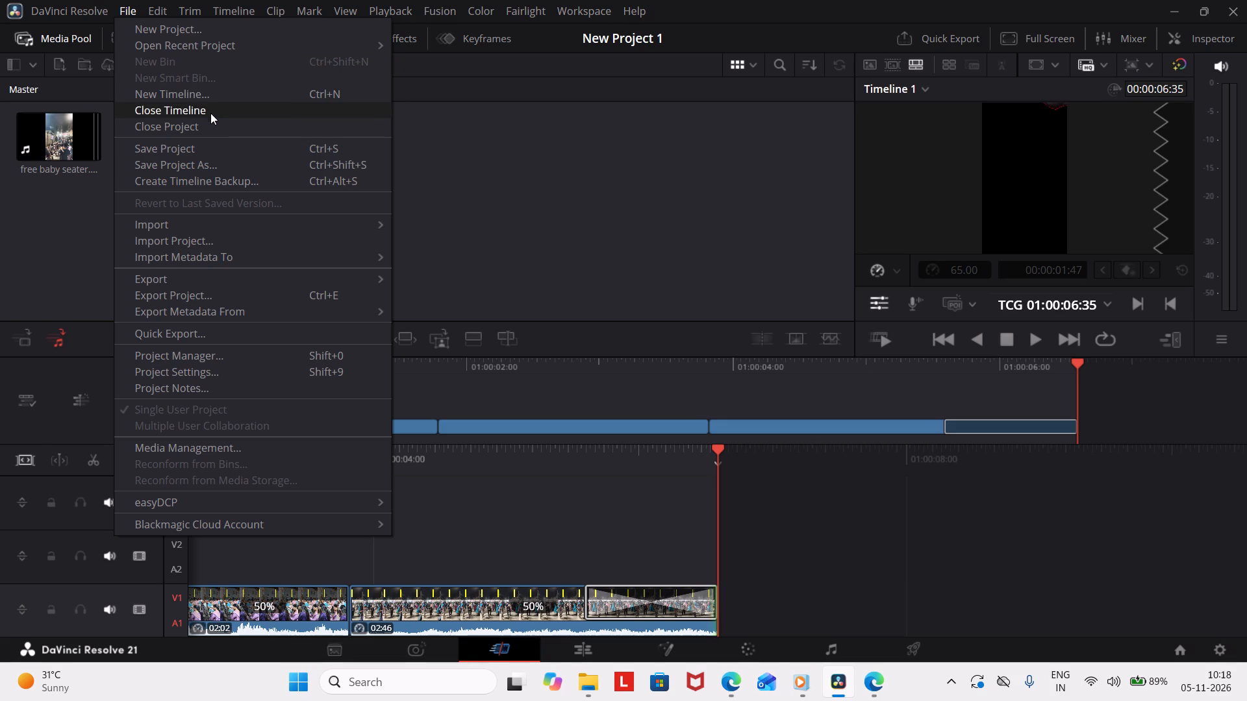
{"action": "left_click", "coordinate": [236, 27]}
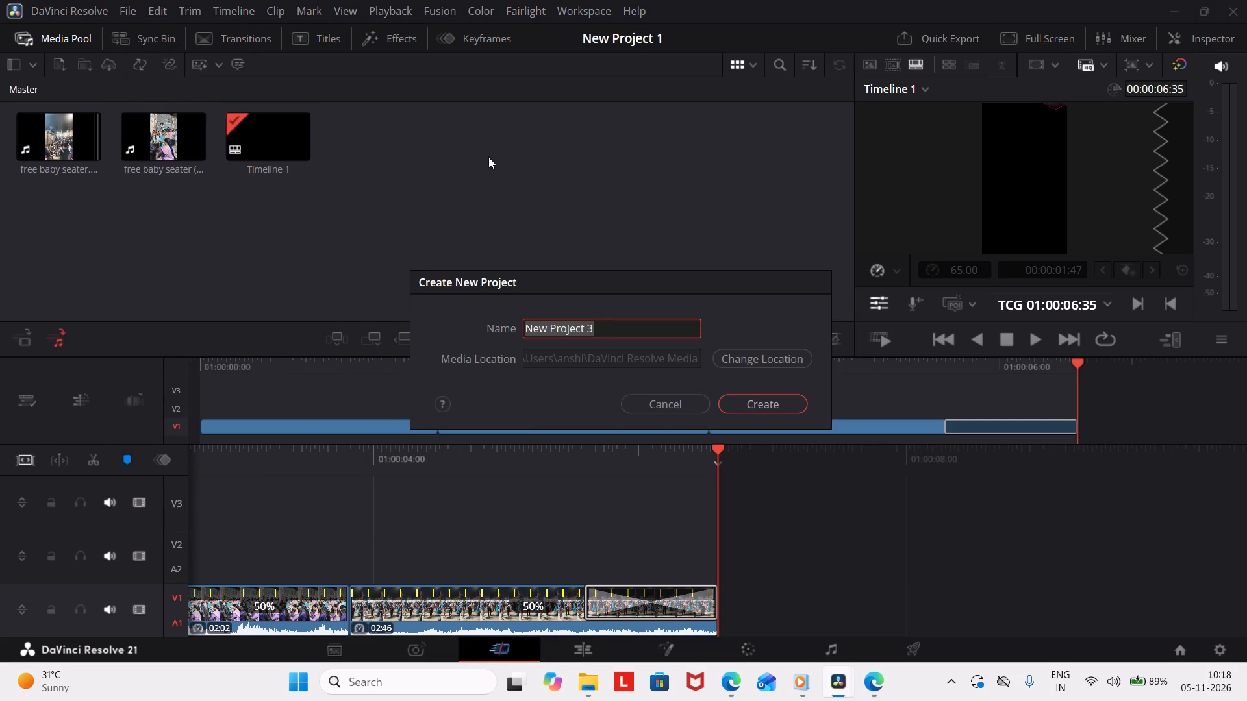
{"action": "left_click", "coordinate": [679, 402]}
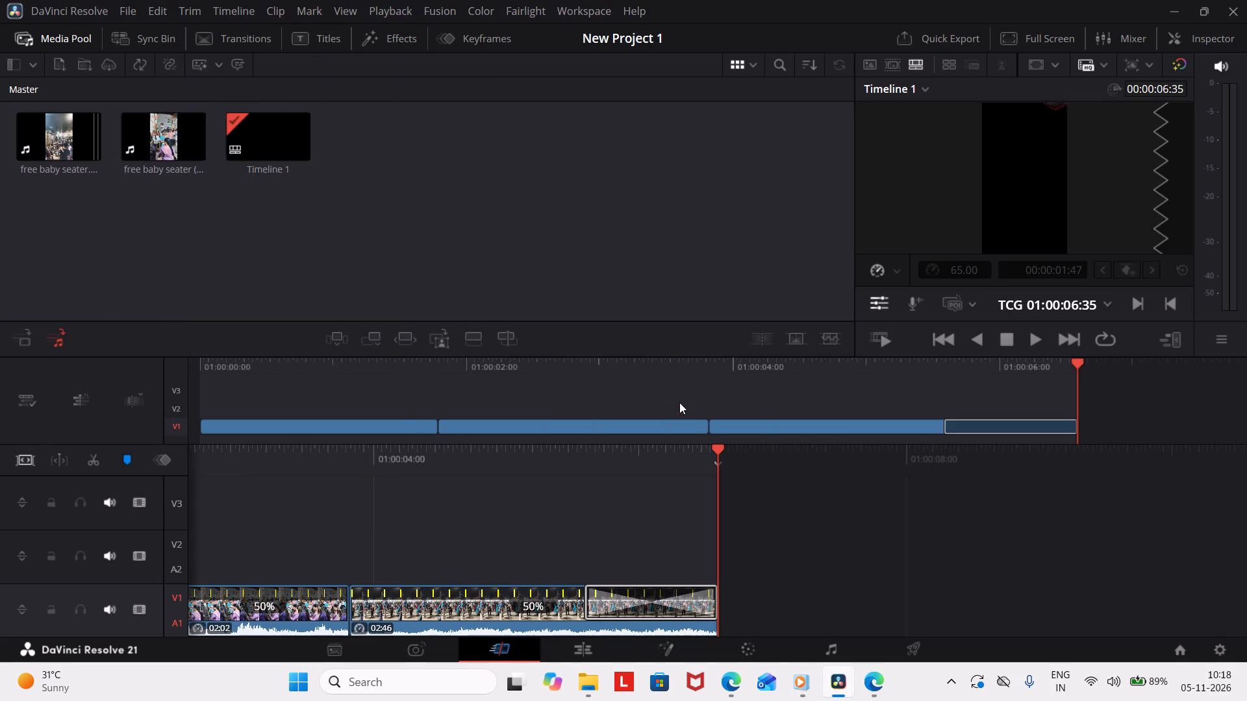
Open the recent project "insta" to check its contents.
{"action": "left_click", "coordinate": [125, 10]}
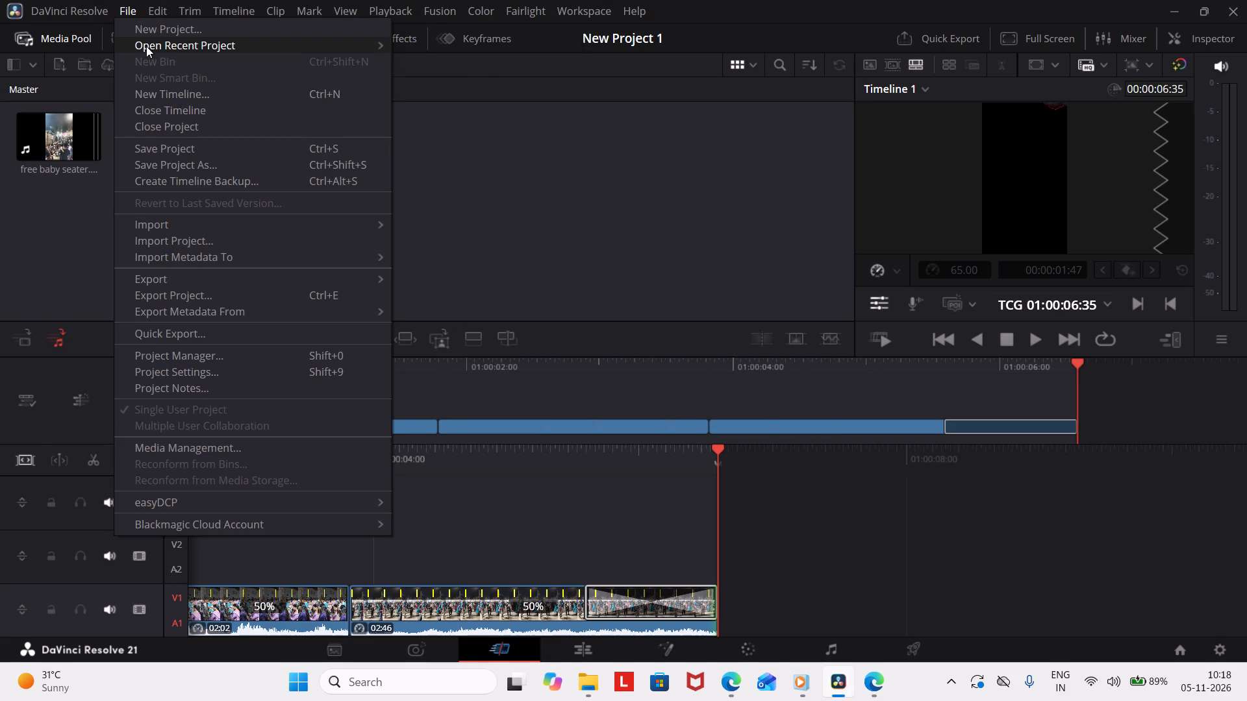
{"action": "left_click", "coordinate": [147, 42]}
{"action": "left_click", "coordinate": [374, 38]}
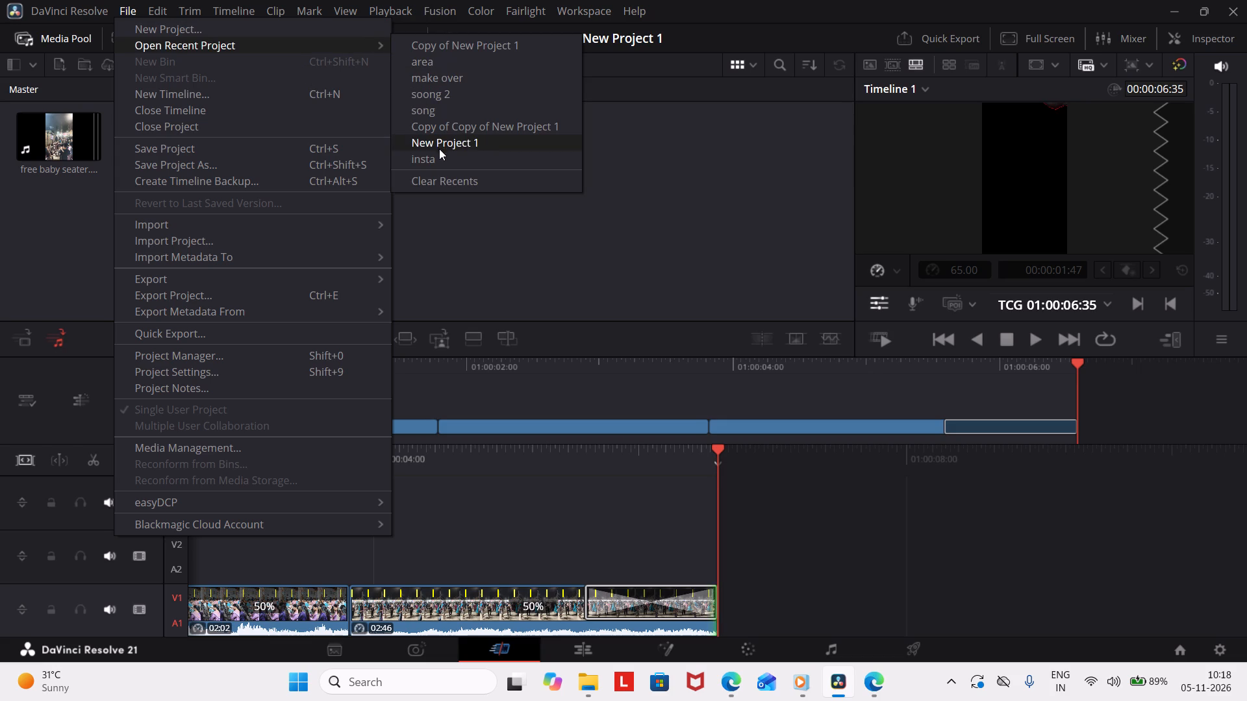
{"action": "double_click", "coordinate": [441, 155]}
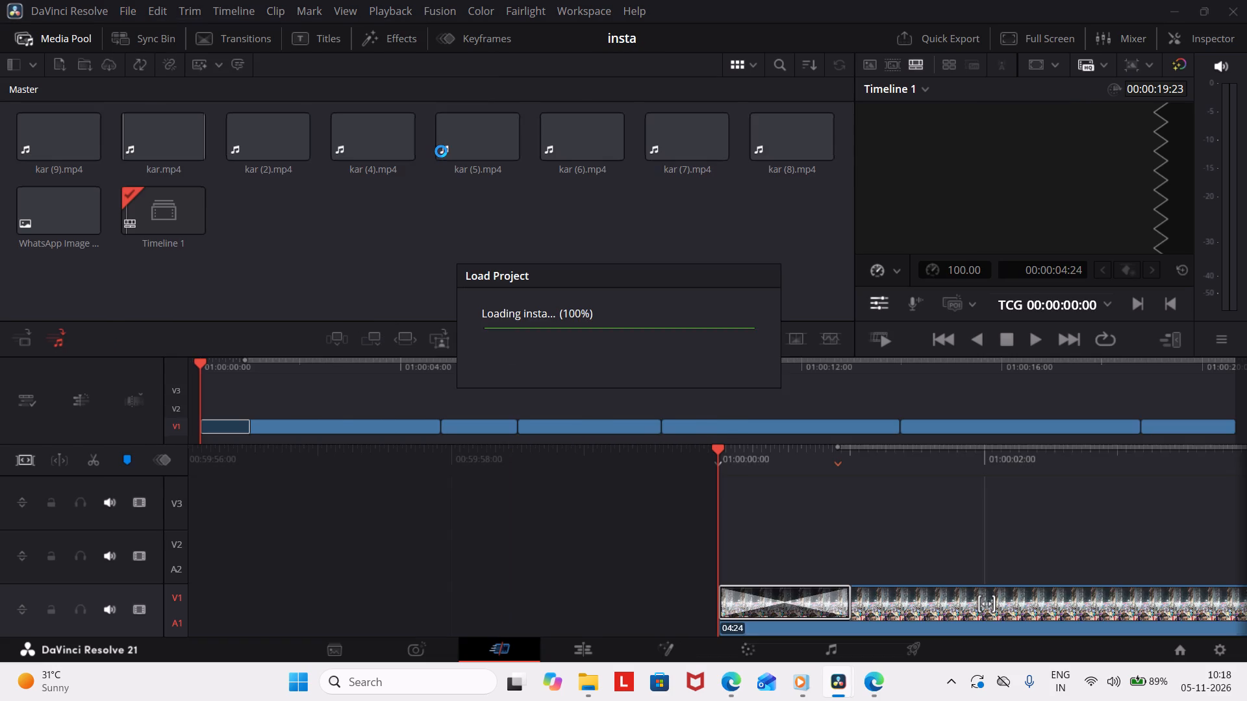
Create a new project named "splen".
{"action": "left_click", "coordinate": [129, 10]}
{"action": "left_click", "coordinate": [153, 23]}
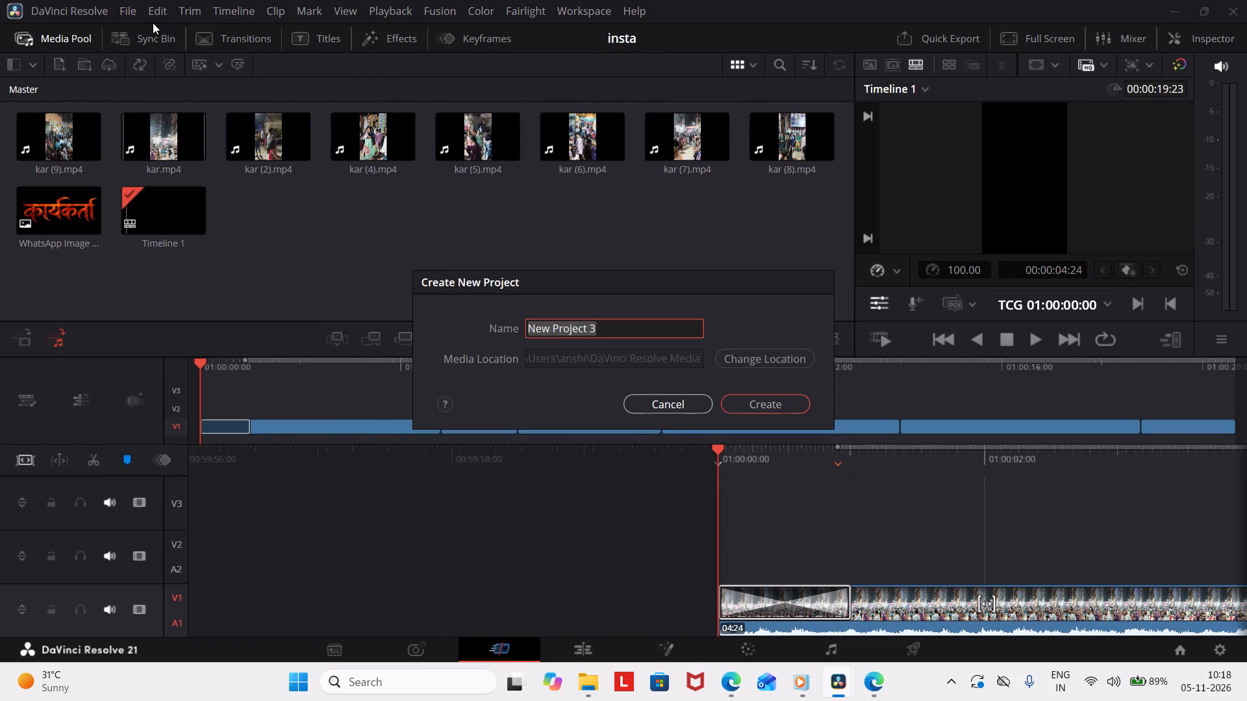
{"action": "key", "text": "BackSpace"}
{"action": "type", "text": "splen"}
{"action": "key", "text": "Return"}
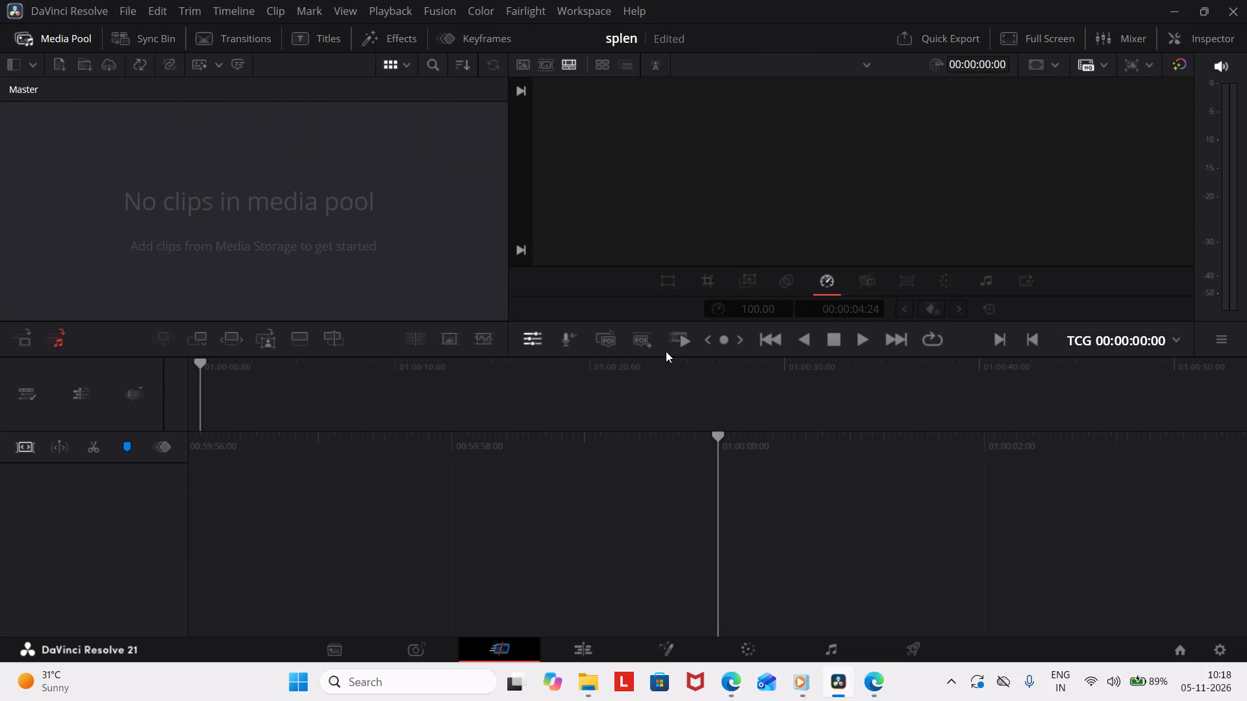
Import "splender in the colony.mp4" from Downloads into the media pool, changing the project frame rate to 59.94 fps.
{"action": "key", "text": "ctrl+i"}
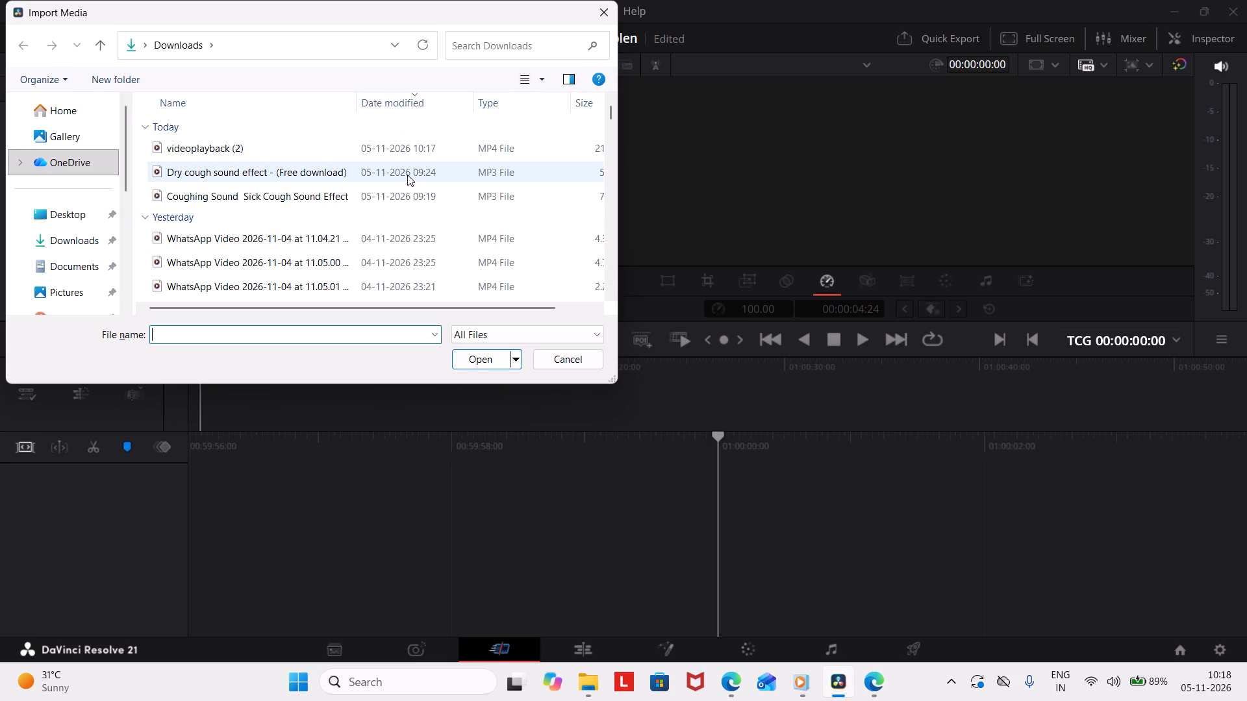
{"action": "scroll", "coordinate": [466, 169], "scroll_direction": "left", "scroll_amount": 2}
{"action": "scroll", "coordinate": [544, 156], "scroll_direction": "down", "scroll_amount": 1}
{"action": "scroll", "coordinate": [544, 156], "scroll_direction": "up", "scroll_amount": 2}
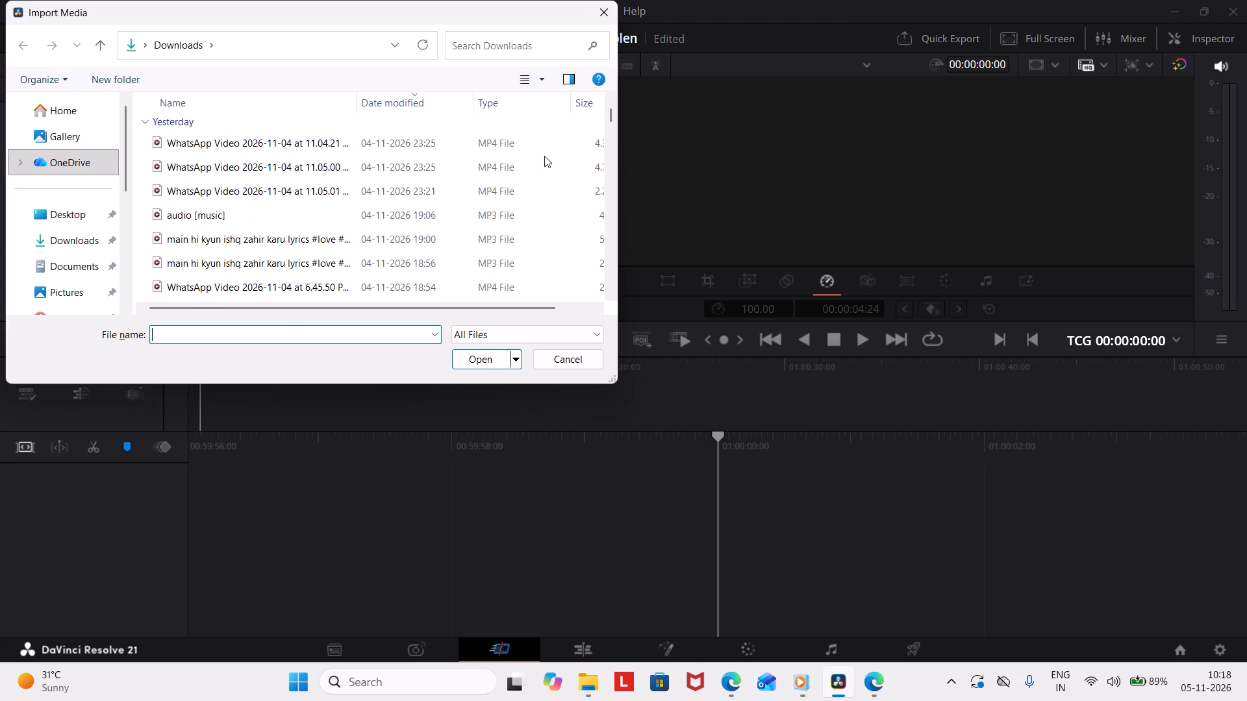
{"action": "scroll", "coordinate": [544, 156], "scroll_direction": "up", "scroll_amount": 2}
{"action": "left_click", "coordinate": [331, 330]}
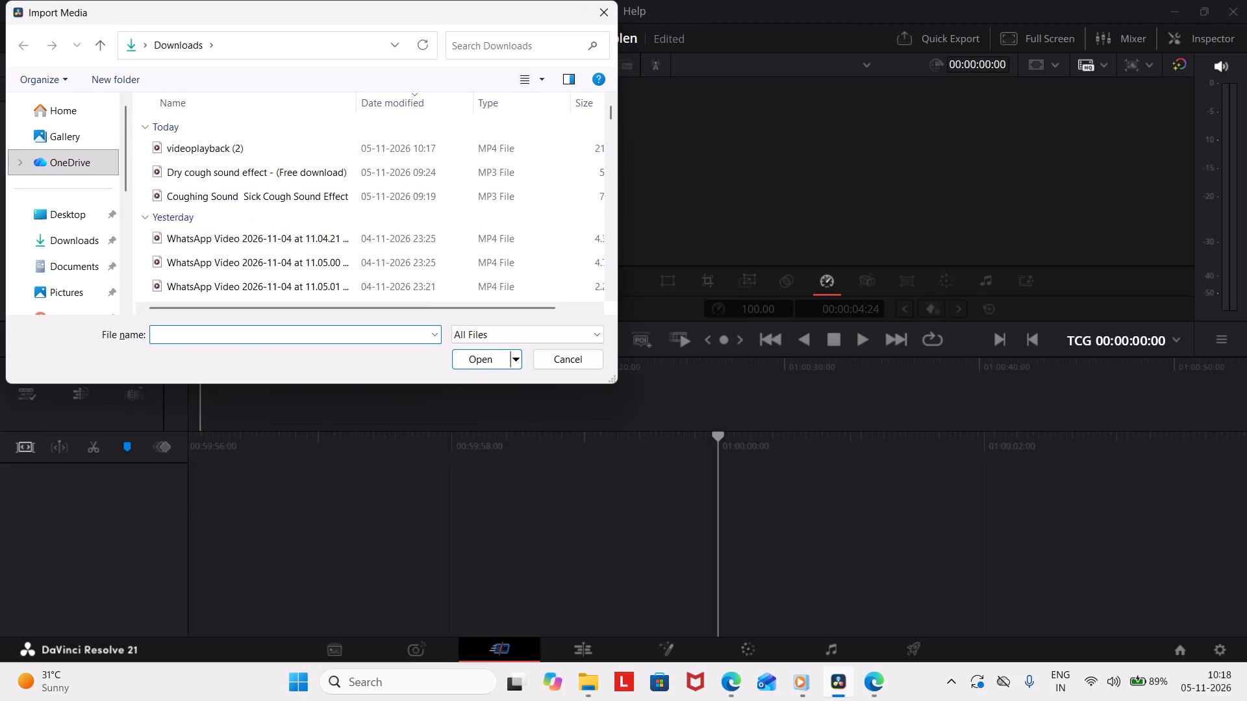
{"action": "key", "text": "s"}
{"action": "key", "text": "p"}
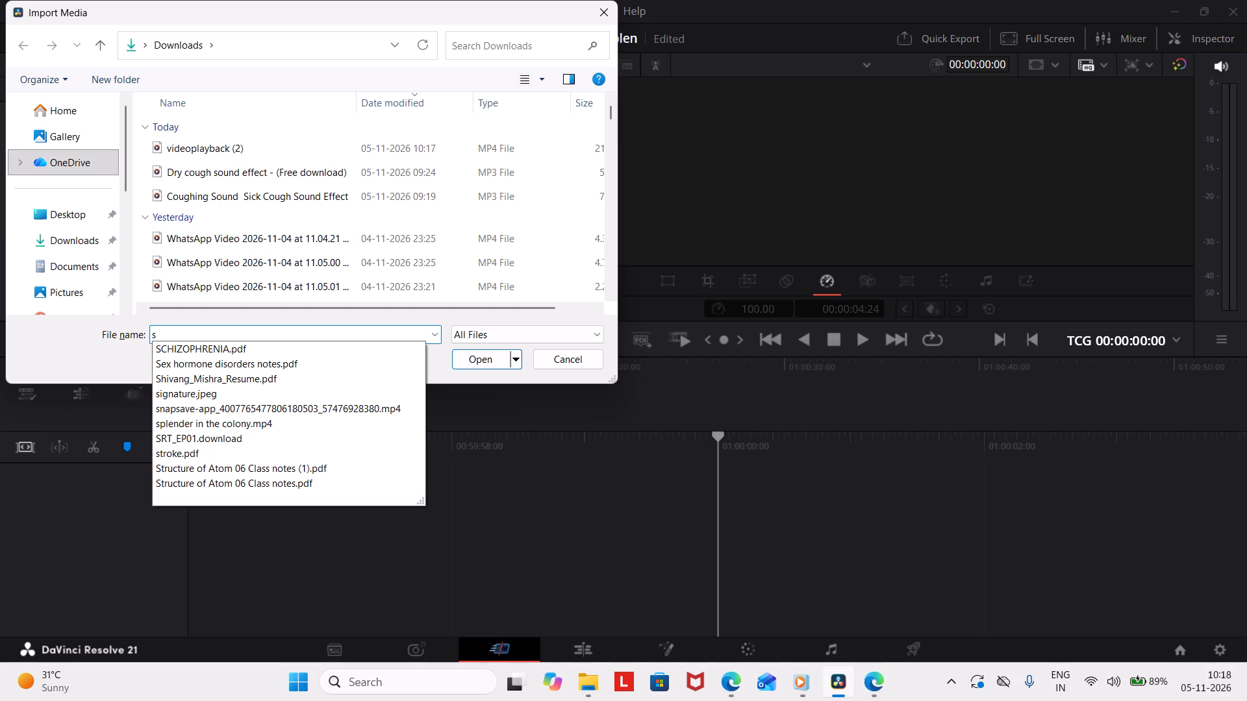
{"action": "double_click", "coordinate": [288, 349]}
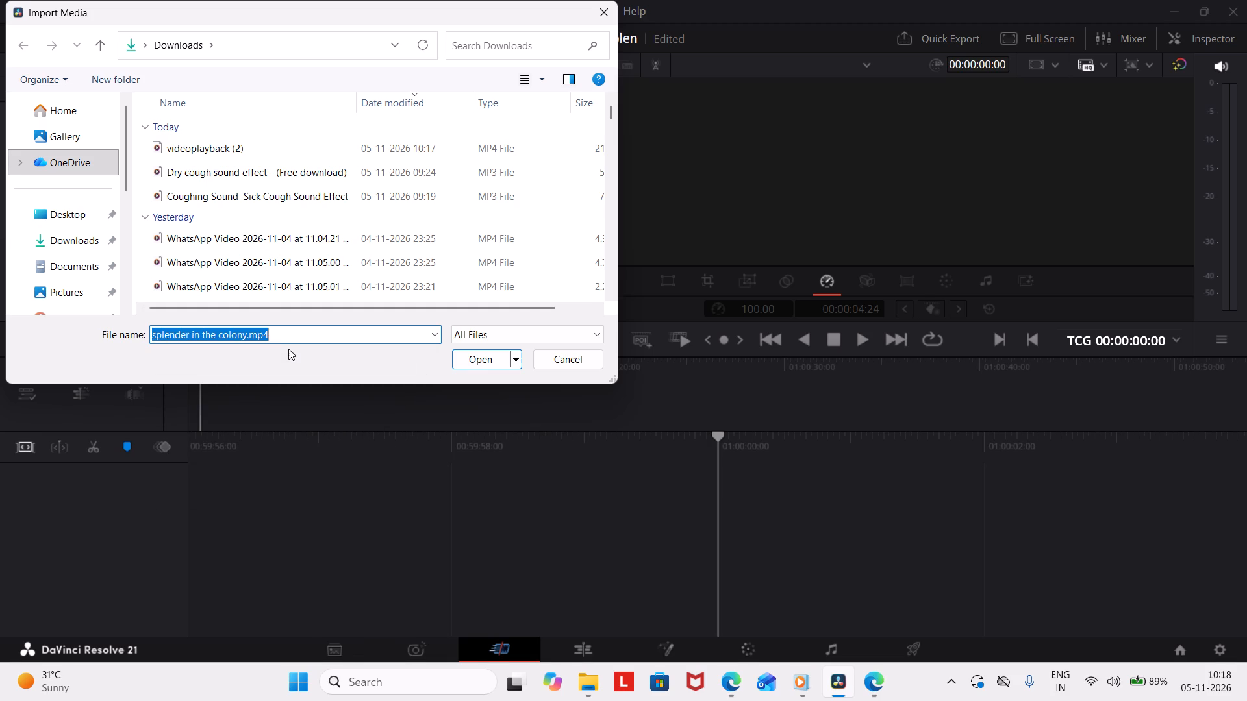
{"action": "left_click", "coordinate": [474, 361]}
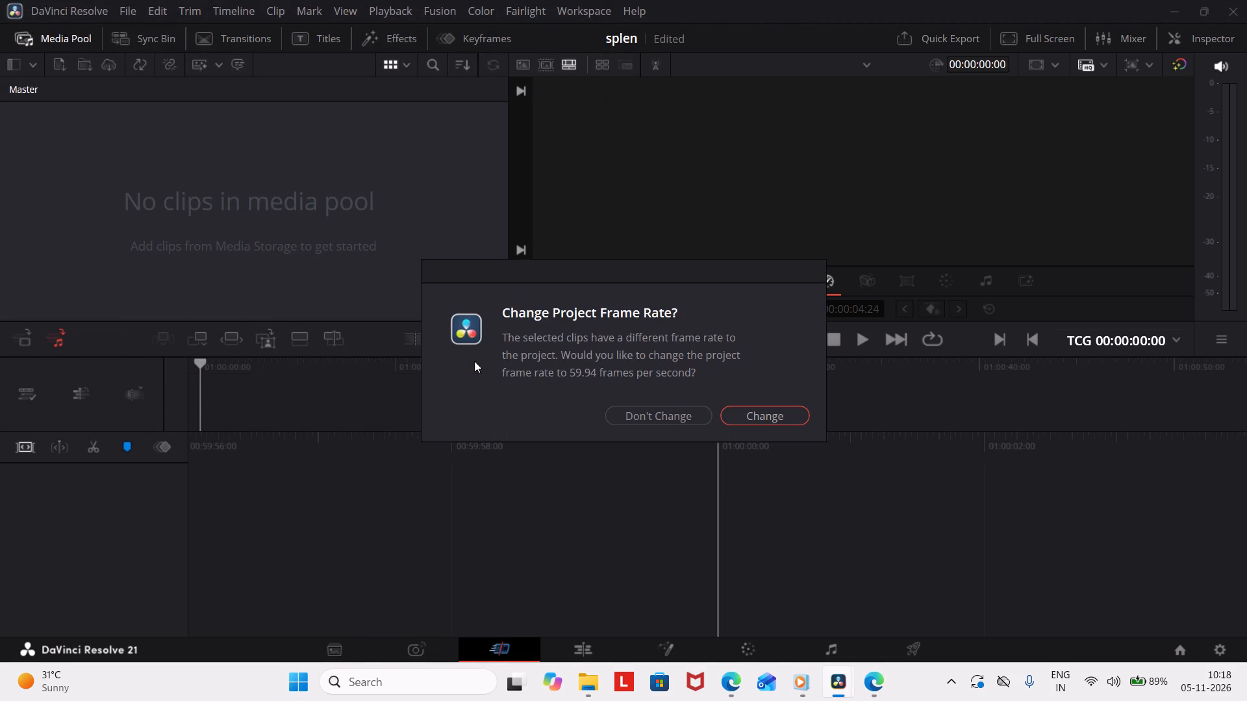
{"action": "left_click", "coordinate": [749, 417]}
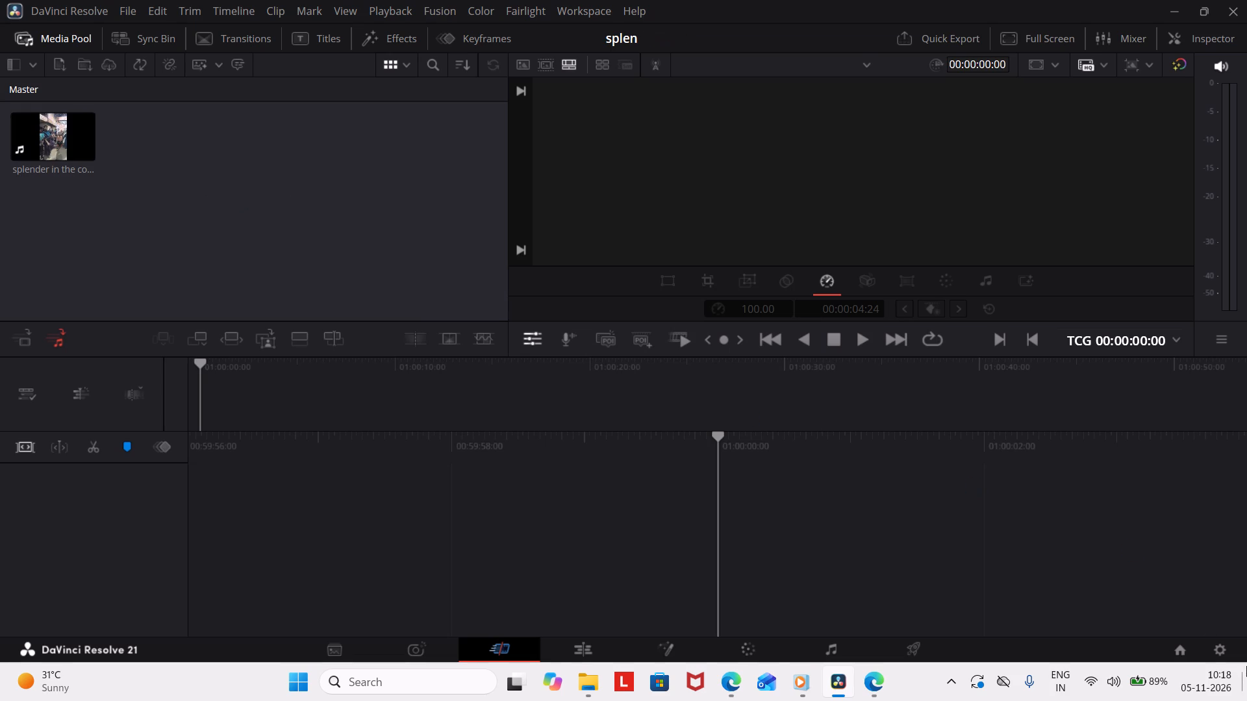
Set the project's timeline to vertical resolution, 1080 x 1920 HD, and save the project settings.
{"action": "left_click", "coordinate": [1228, 658]}
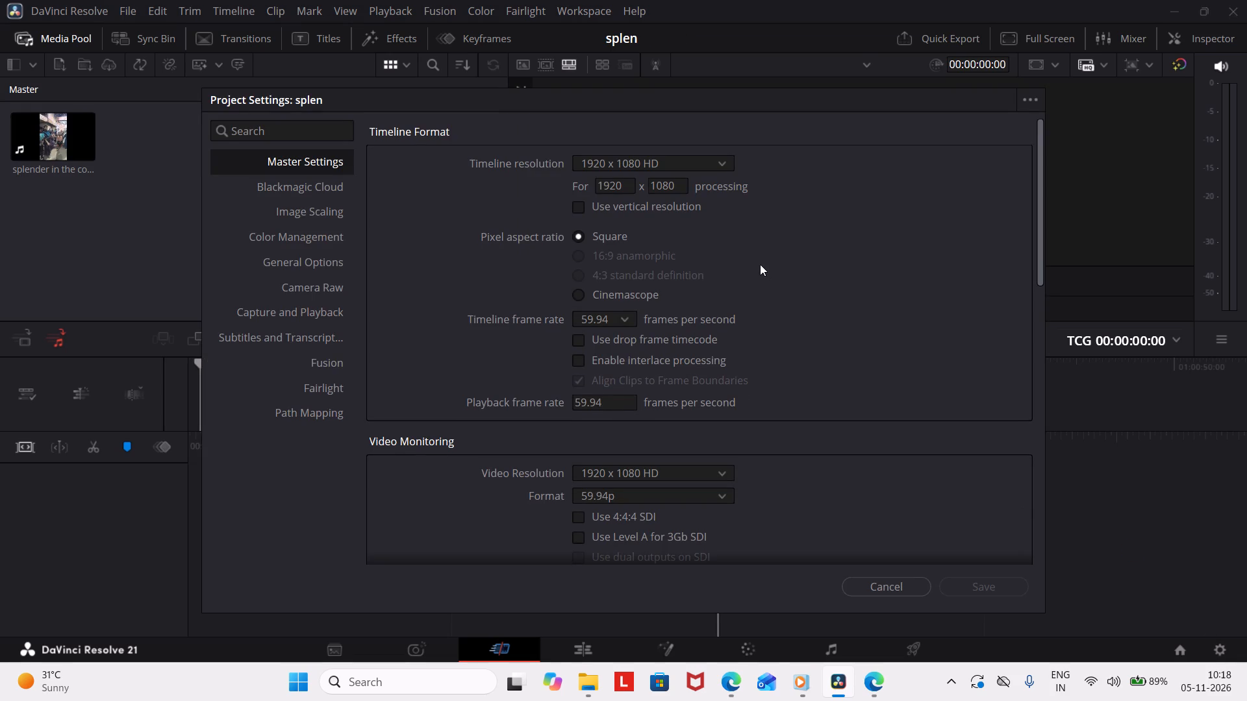
{"action": "left_click", "coordinate": [576, 198]}
{"action": "left_click", "coordinate": [580, 205]}
{"action": "left_click", "coordinate": [978, 593]}
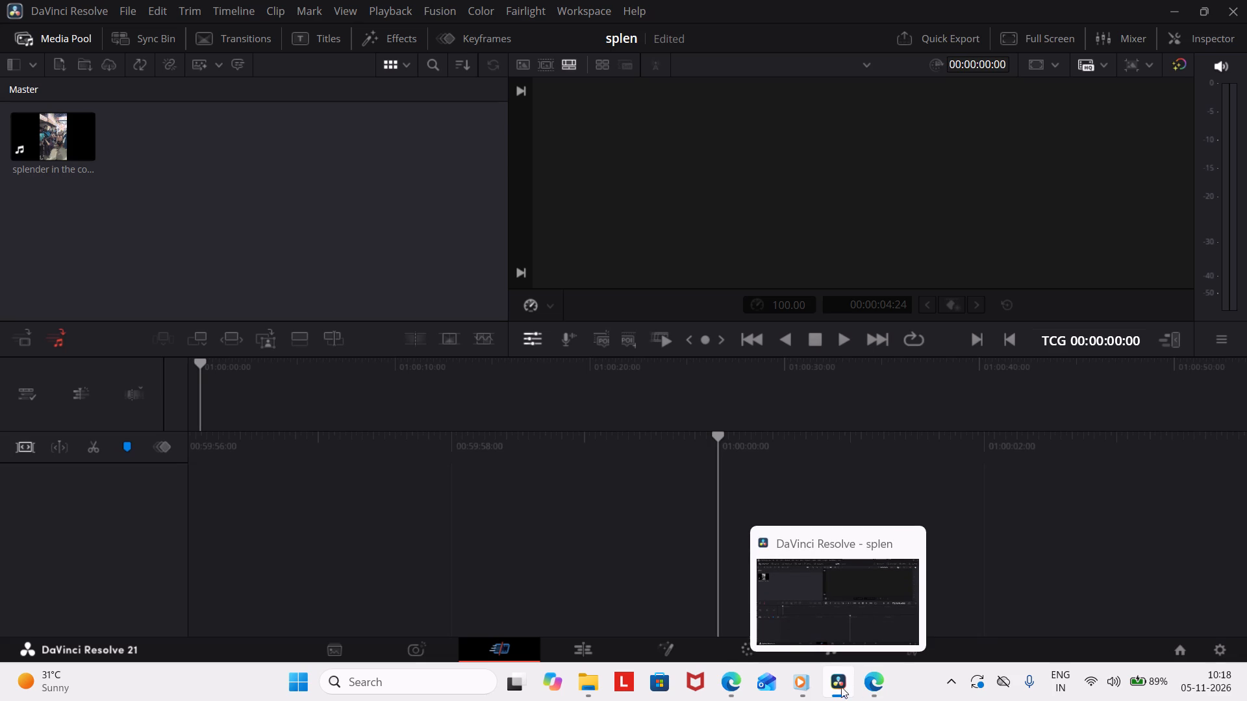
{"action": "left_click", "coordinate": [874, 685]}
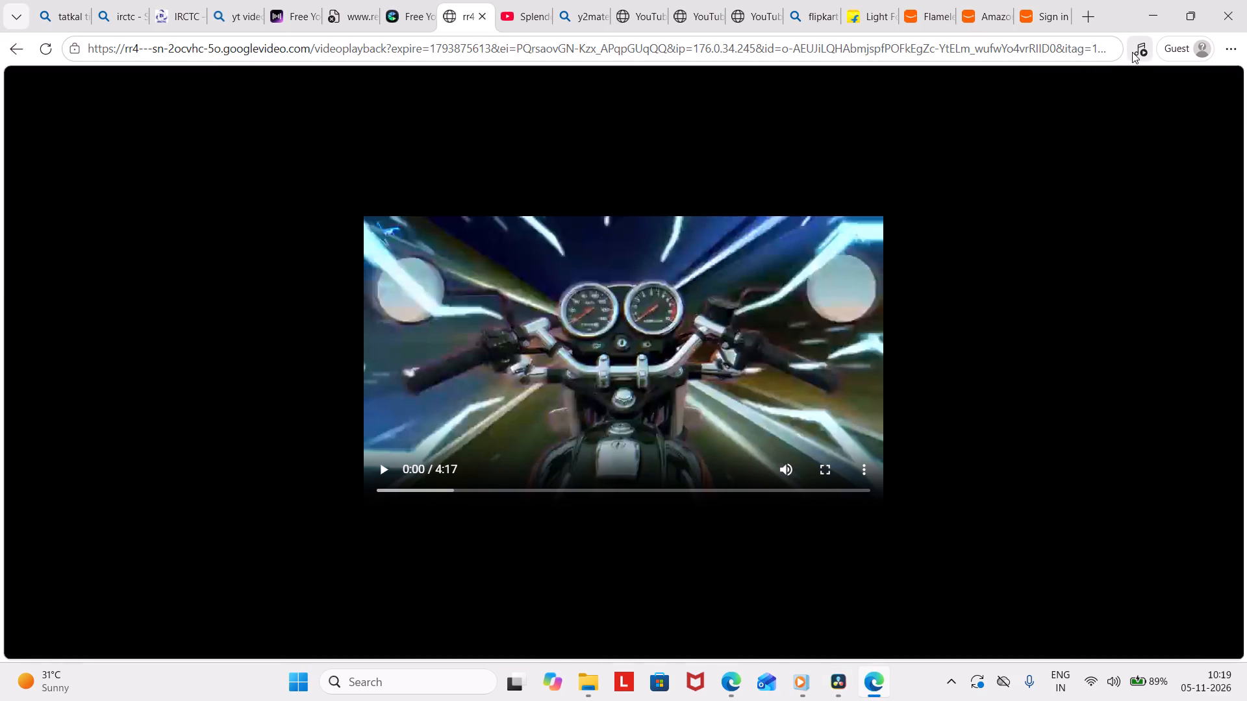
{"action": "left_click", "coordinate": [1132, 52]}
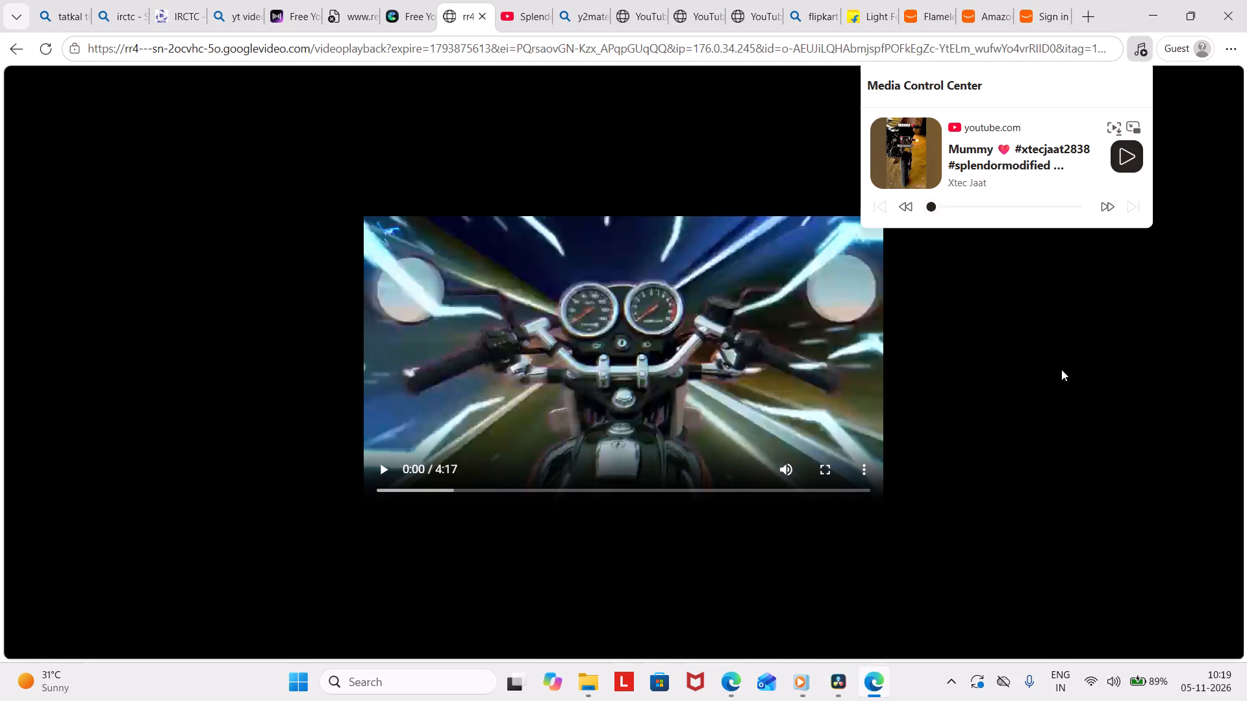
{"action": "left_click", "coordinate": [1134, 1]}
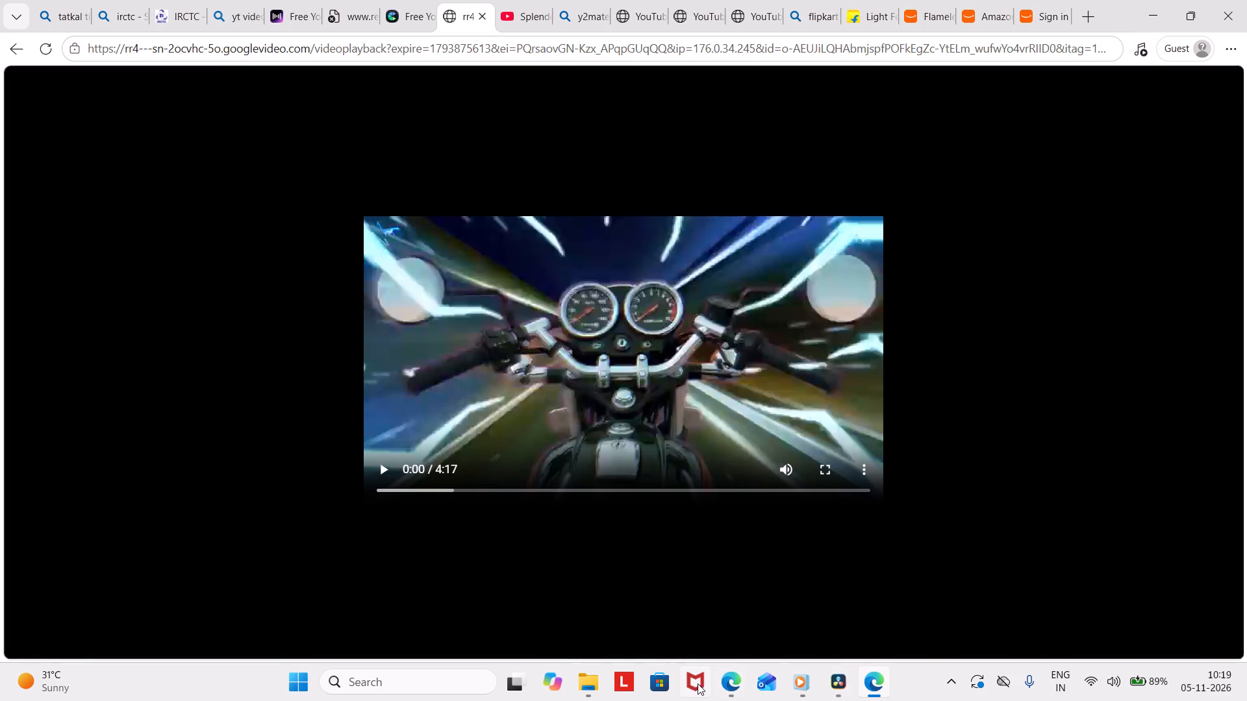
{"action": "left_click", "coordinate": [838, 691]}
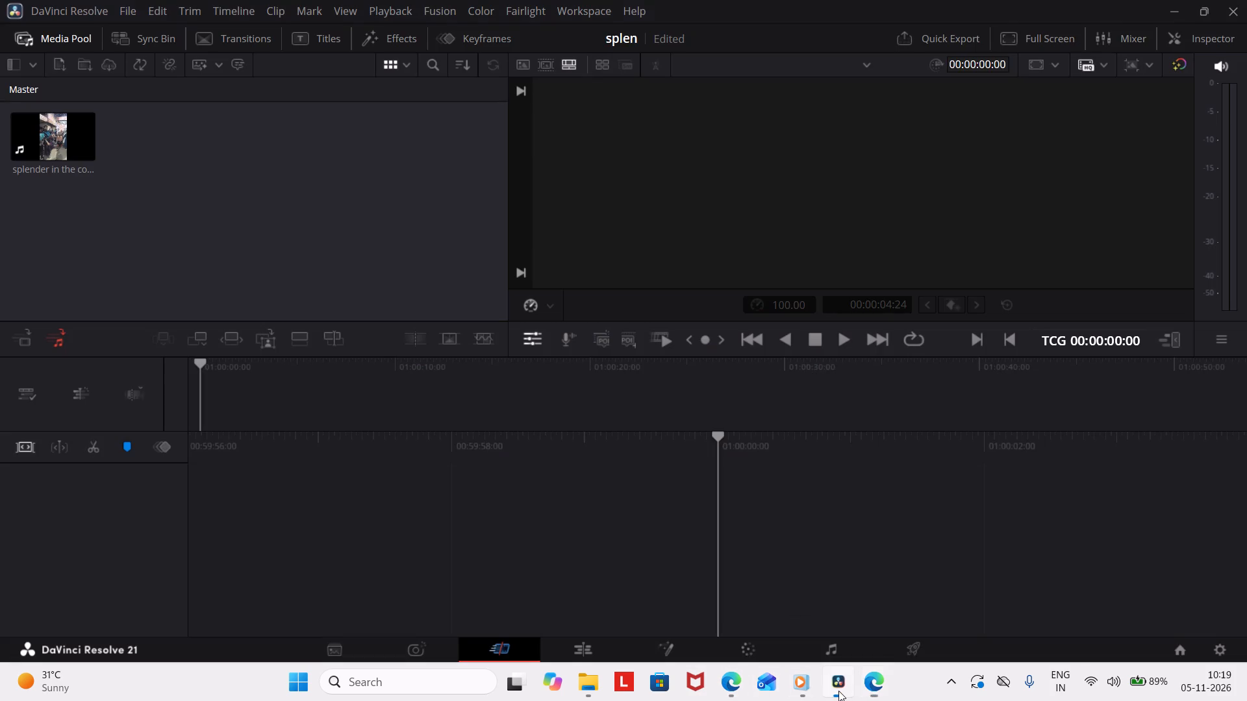
Import the downloaded song video "videoplayback (2)" from Downloads into the media pool.
{"action": "key", "text": "ctrl+i"}
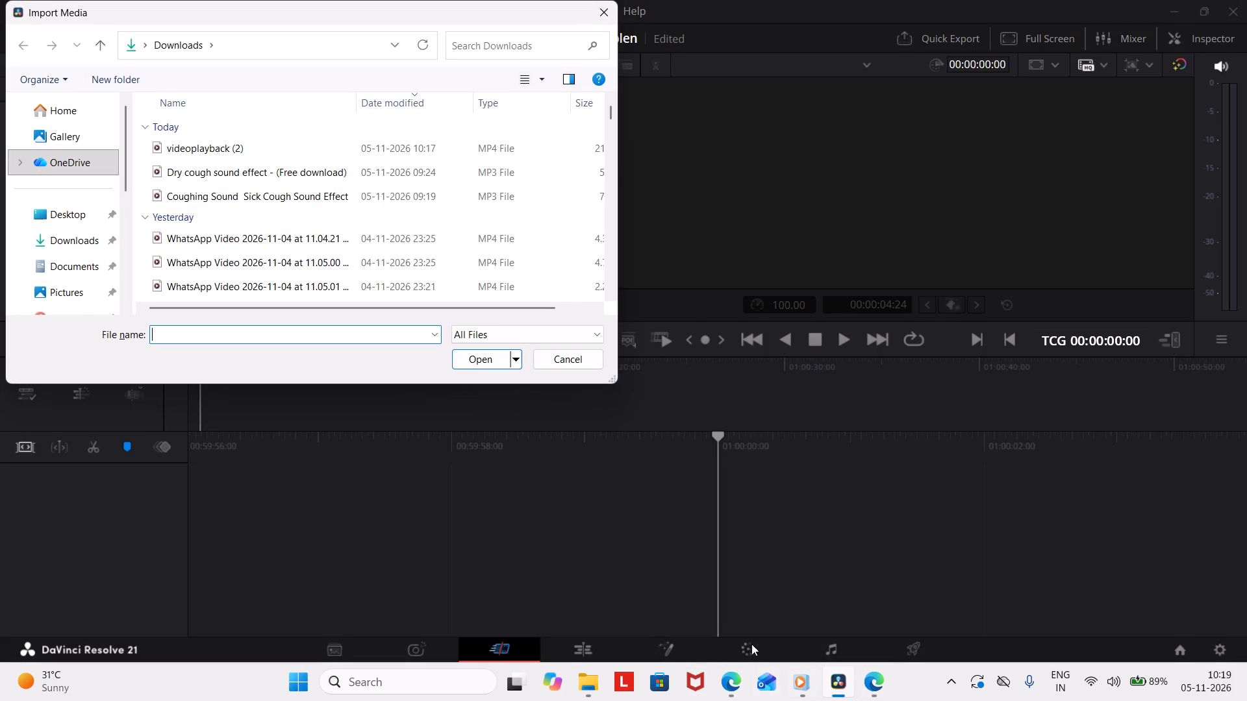
{"action": "double_click", "coordinate": [255, 144]}
Place only the audio of the "videoplayback (2)" clip at the start of a new timeline.
{"action": "left_click_drag", "start_coordinate": [137, 148], "coordinate": [301, 506]}
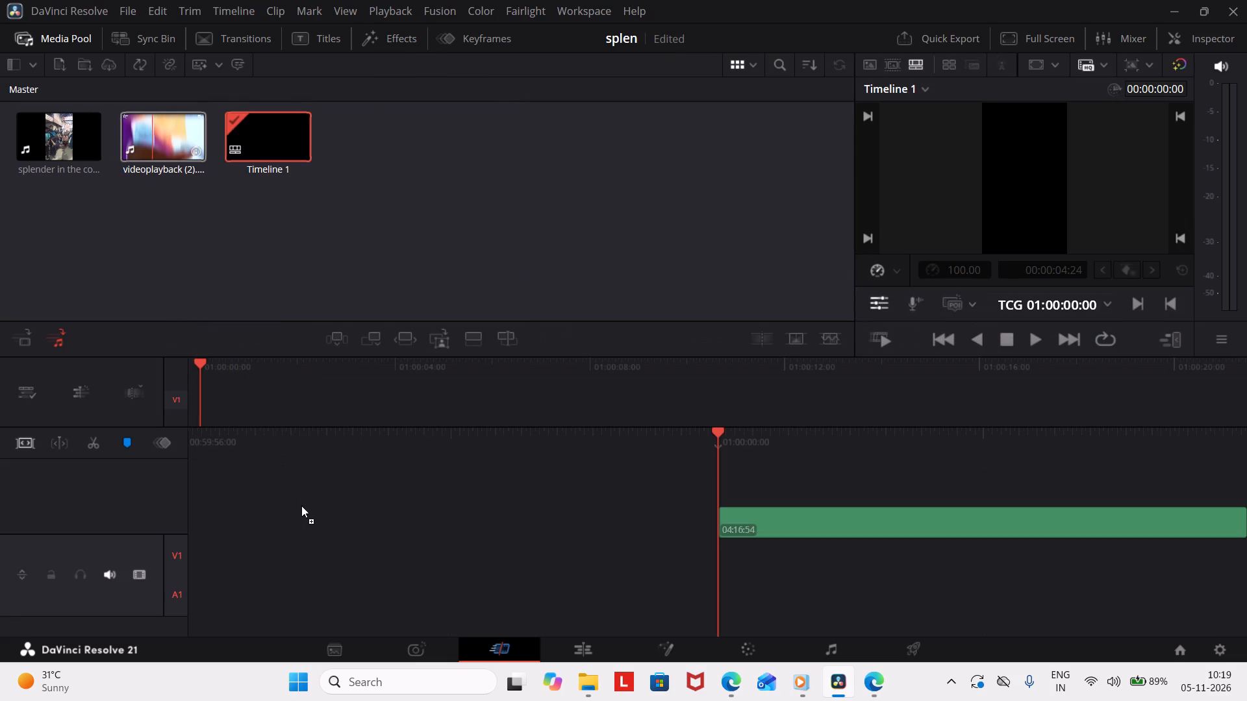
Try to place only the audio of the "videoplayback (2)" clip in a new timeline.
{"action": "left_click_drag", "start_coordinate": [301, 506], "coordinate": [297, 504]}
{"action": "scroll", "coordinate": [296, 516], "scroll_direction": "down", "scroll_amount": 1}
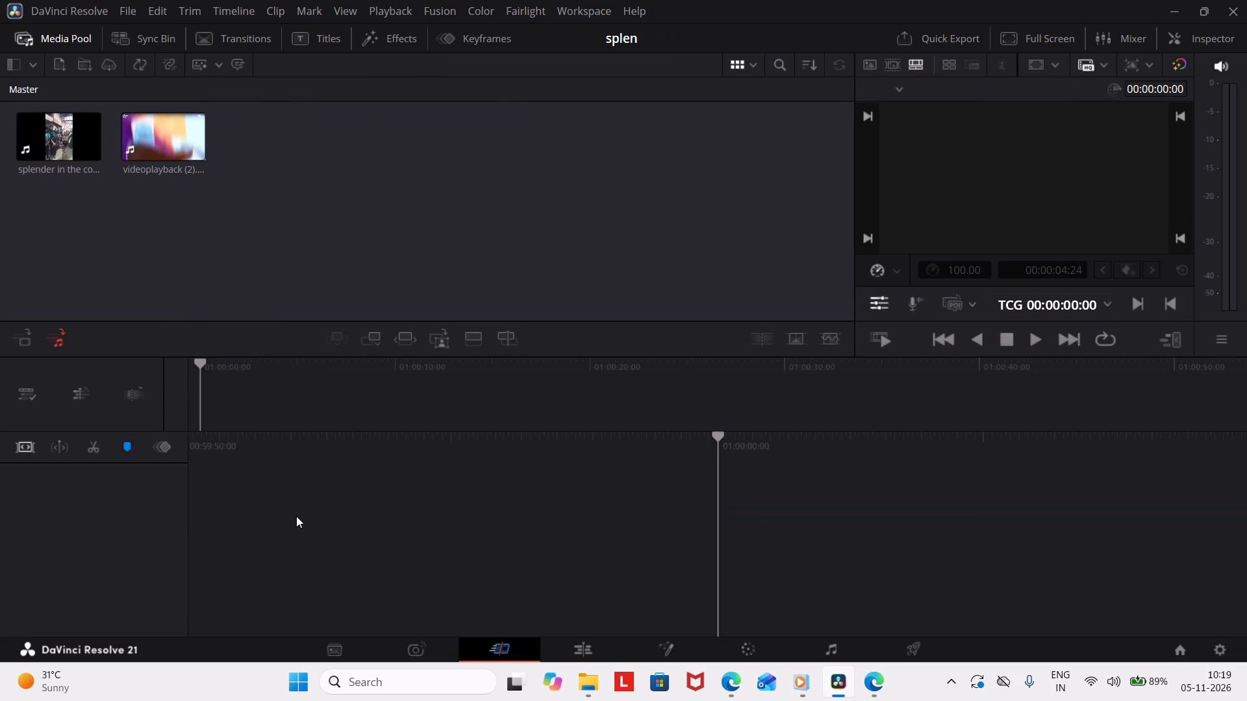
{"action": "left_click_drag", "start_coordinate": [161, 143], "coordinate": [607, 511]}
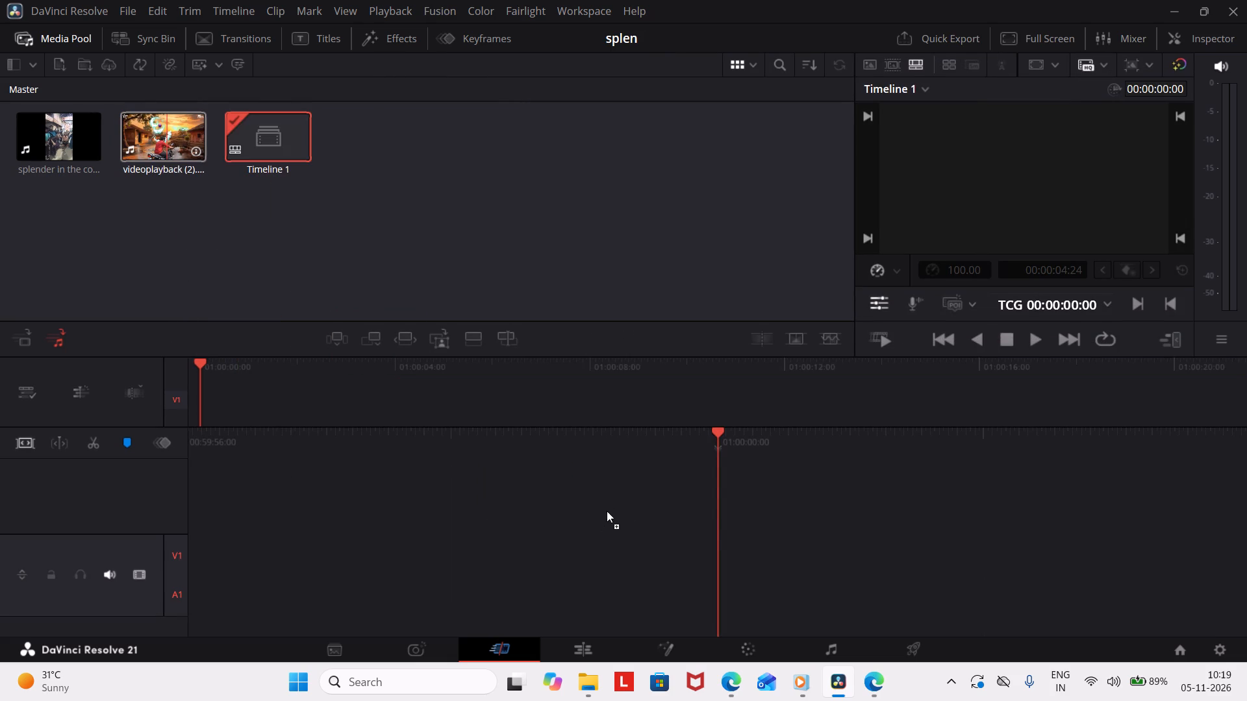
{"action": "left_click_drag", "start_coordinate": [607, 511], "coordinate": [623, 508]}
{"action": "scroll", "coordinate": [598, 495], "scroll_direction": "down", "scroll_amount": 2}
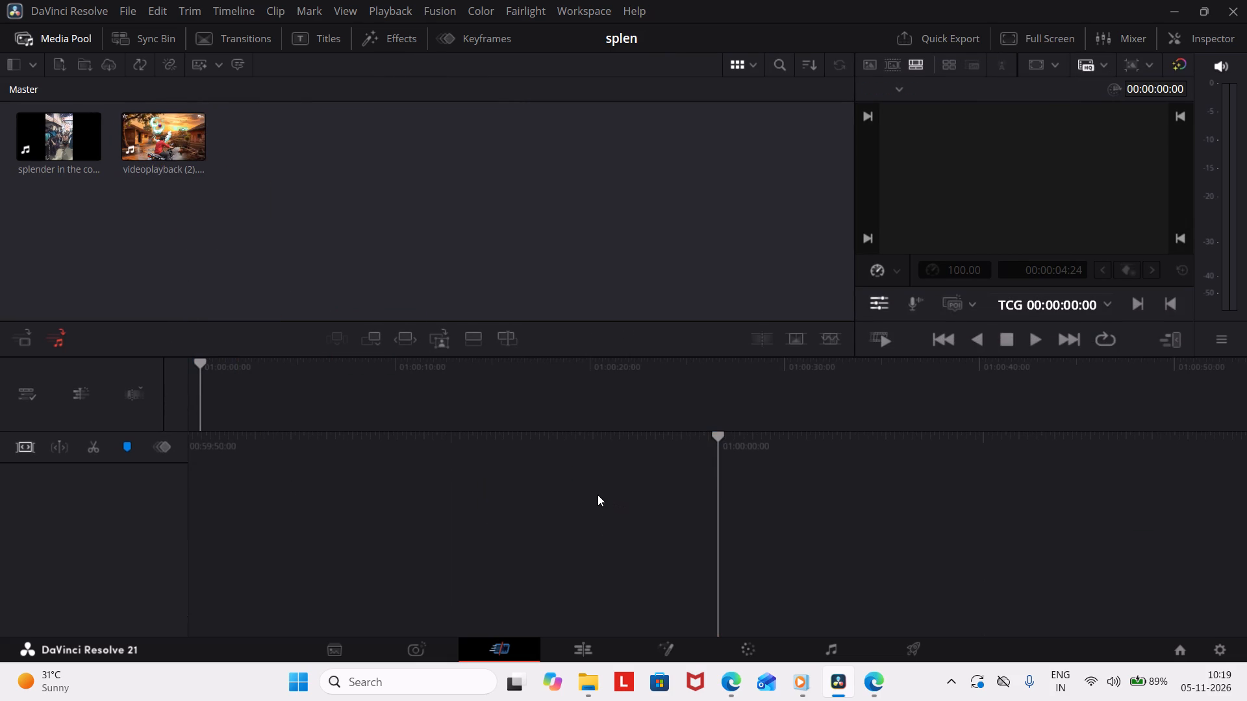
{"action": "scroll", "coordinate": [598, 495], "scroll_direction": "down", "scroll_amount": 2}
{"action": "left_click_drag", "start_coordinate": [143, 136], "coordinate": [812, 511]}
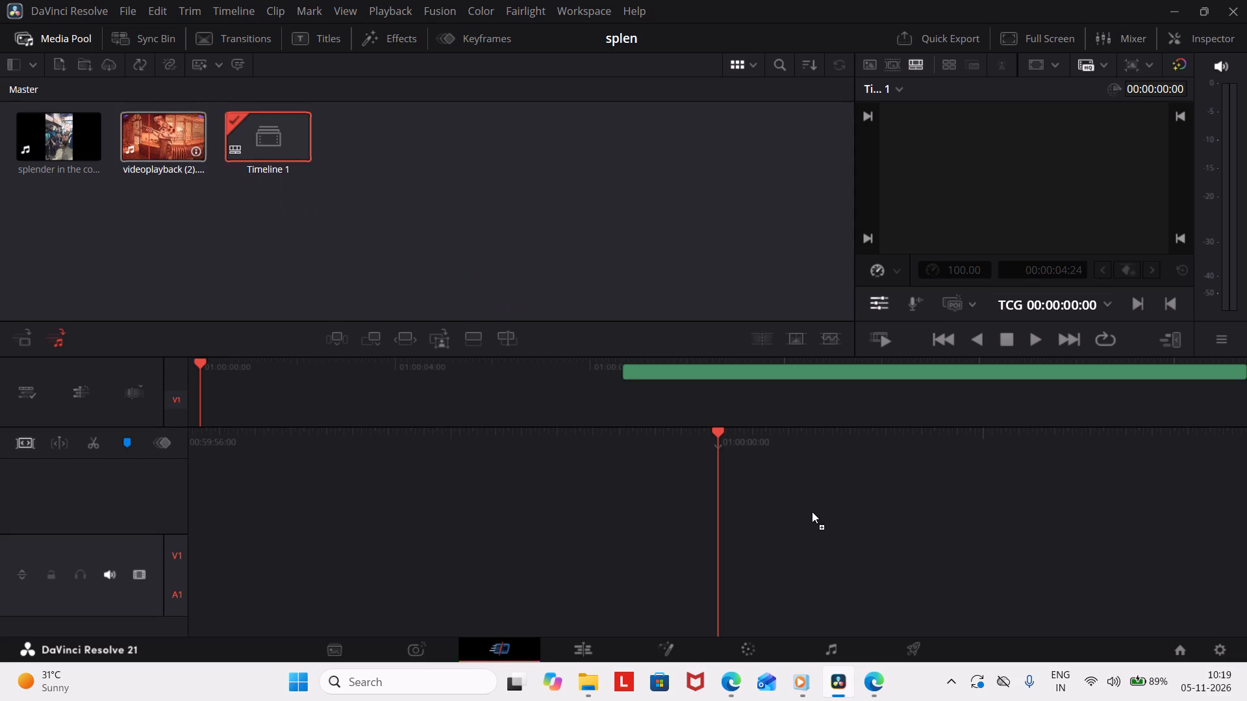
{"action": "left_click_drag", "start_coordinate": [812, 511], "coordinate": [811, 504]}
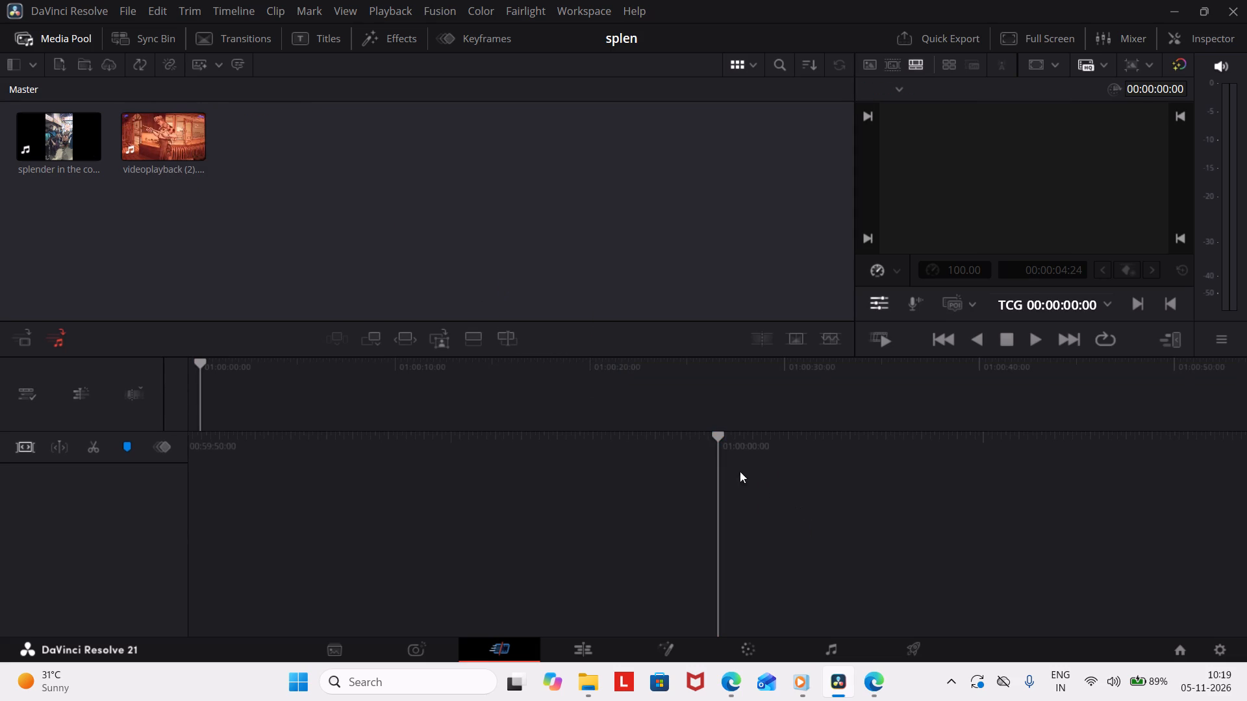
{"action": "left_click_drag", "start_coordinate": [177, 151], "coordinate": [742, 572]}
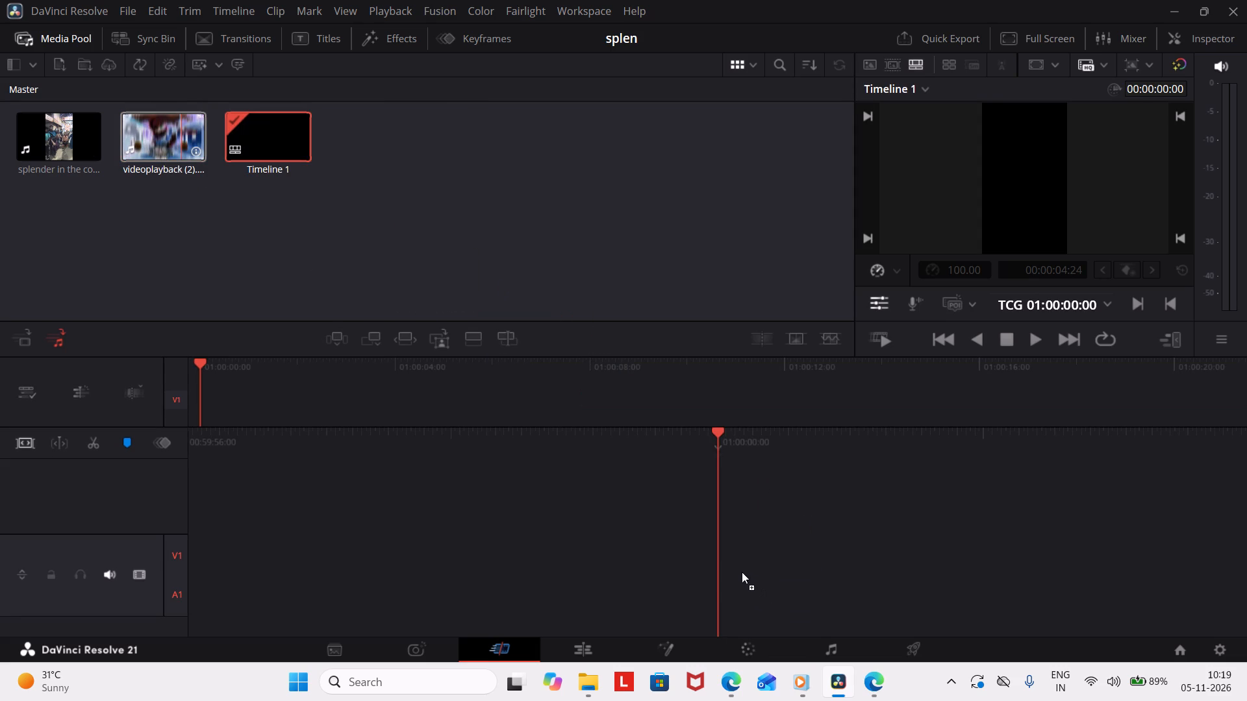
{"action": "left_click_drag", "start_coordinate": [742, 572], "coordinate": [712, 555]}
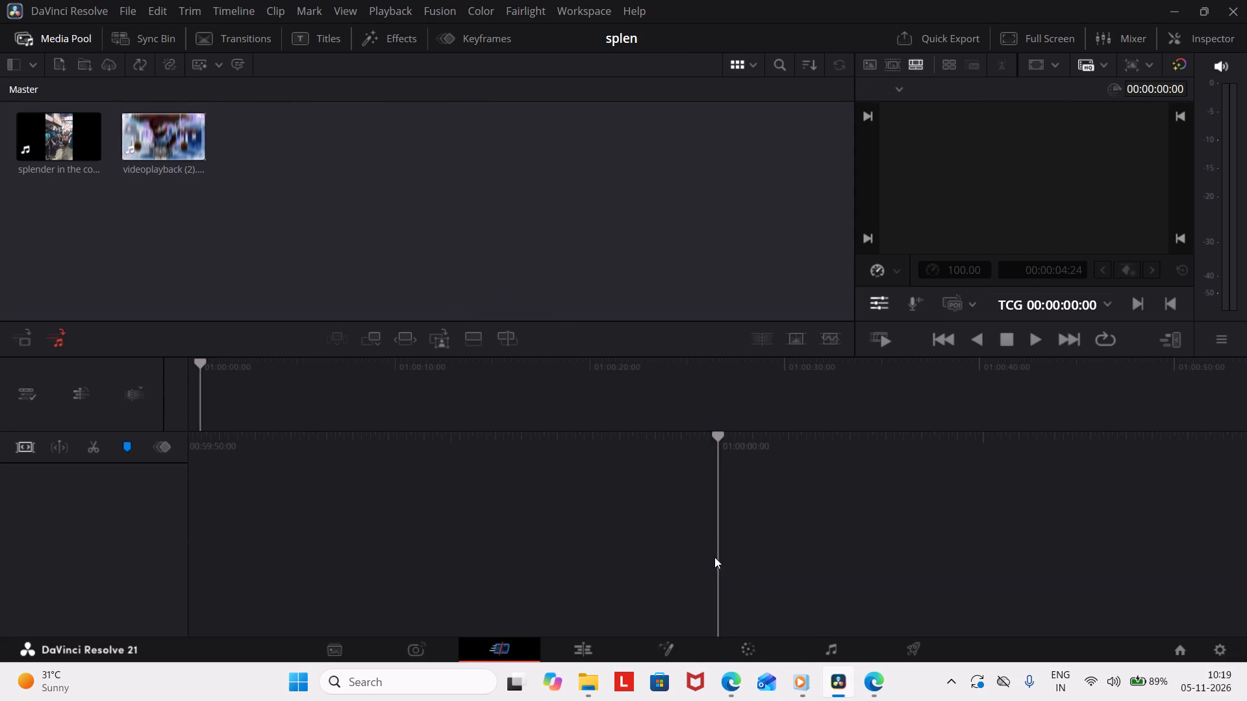
Close DaVinci Resolve and relaunch it, starting playback of the song video in the browser while waiting.
{"action": "left_click", "coordinate": [575, 645]}
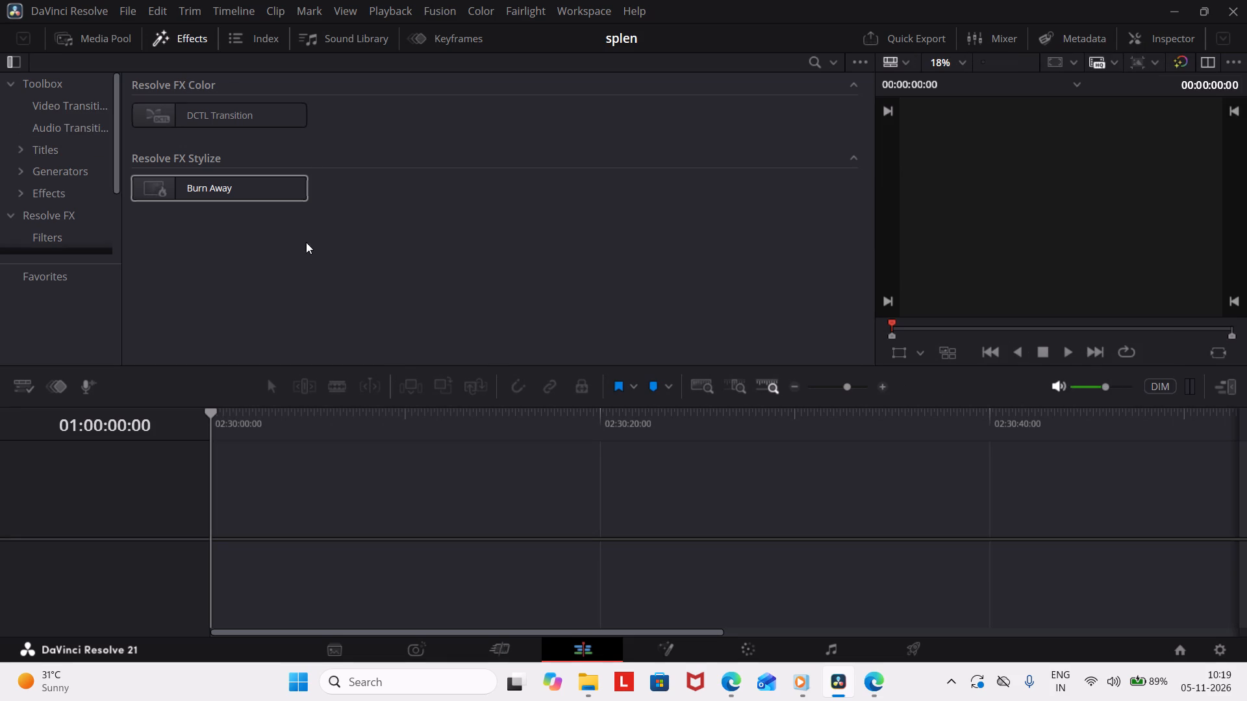
{"action": "left_click", "coordinate": [1246, 0]}
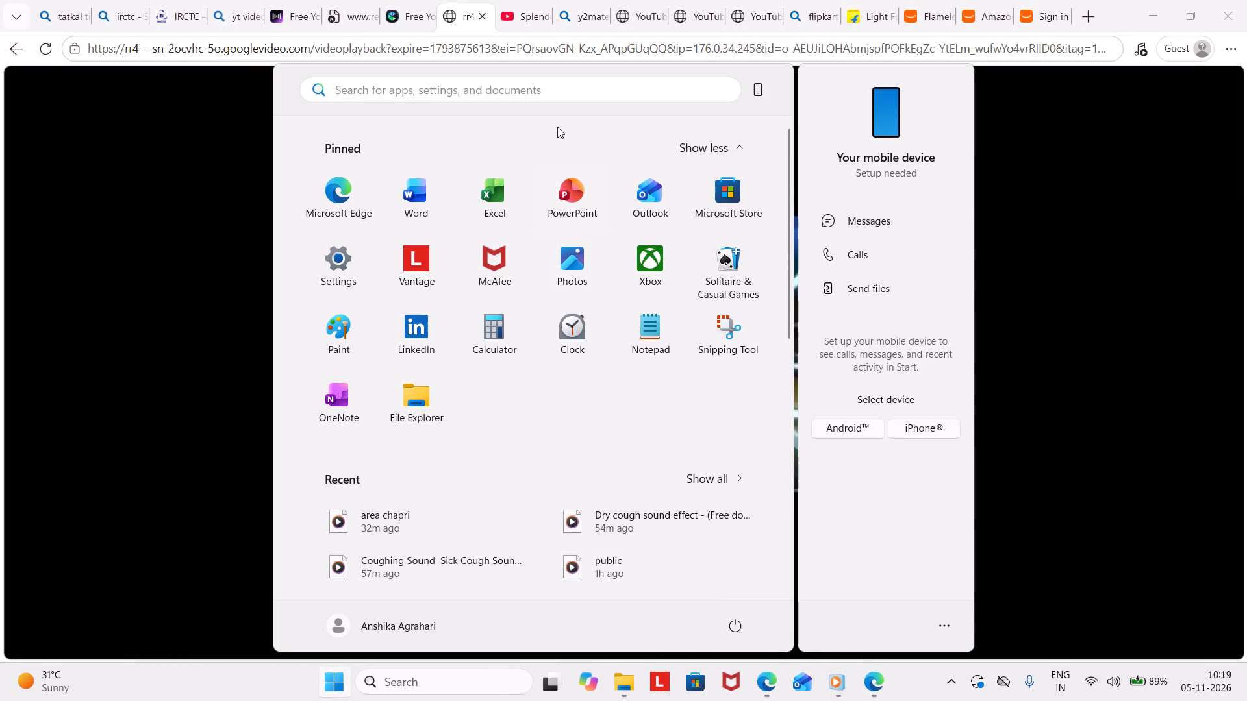
{"action": "left_click", "coordinate": [547, 80]}
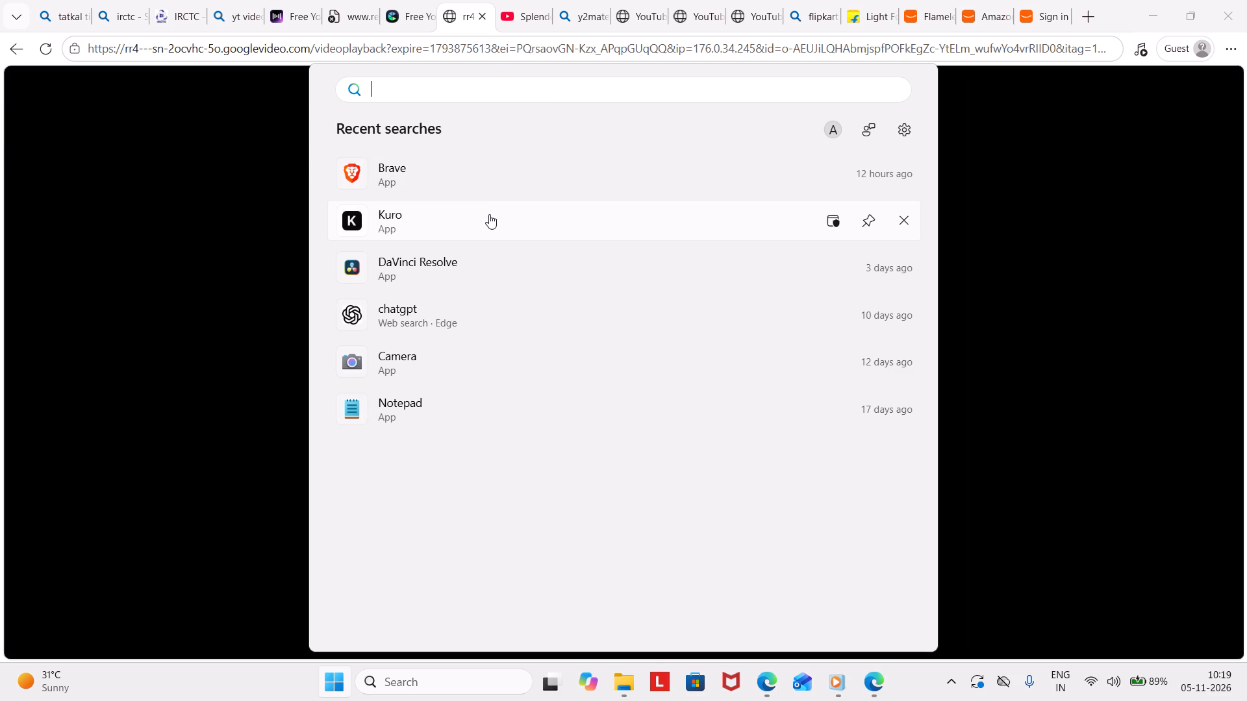
{"action": "left_click", "coordinate": [498, 265]}
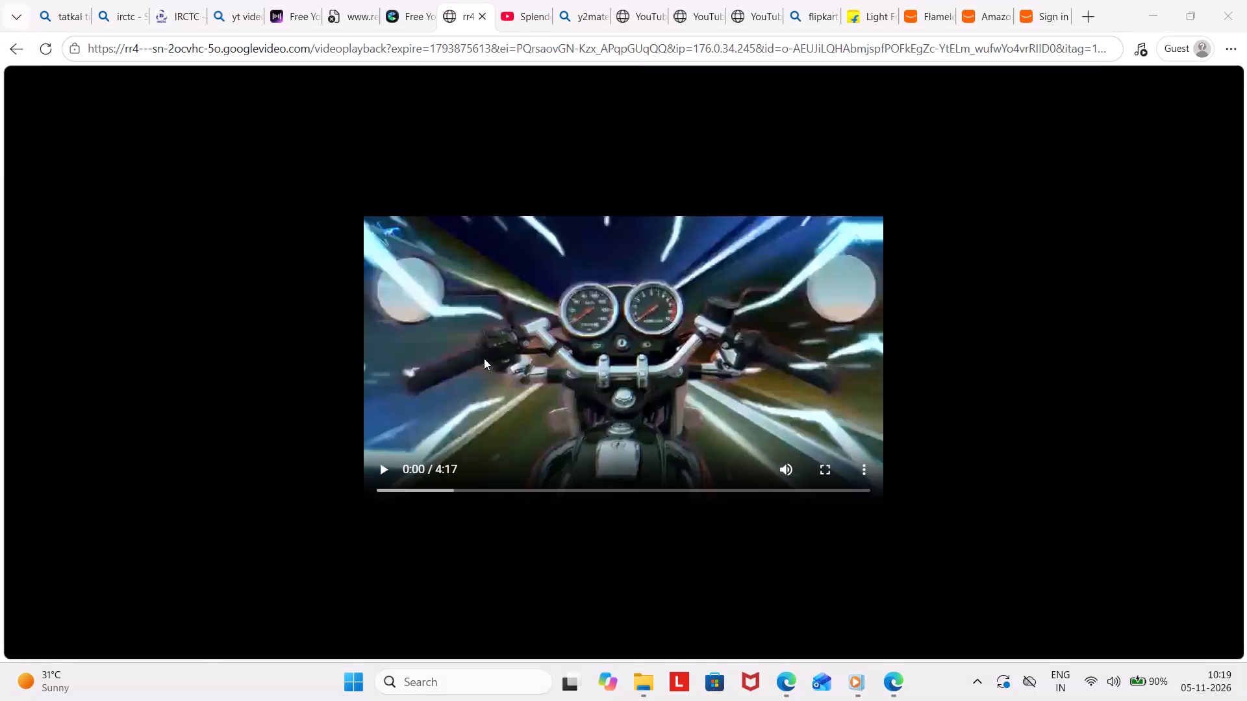
{"action": "left_click", "coordinate": [381, 467]}
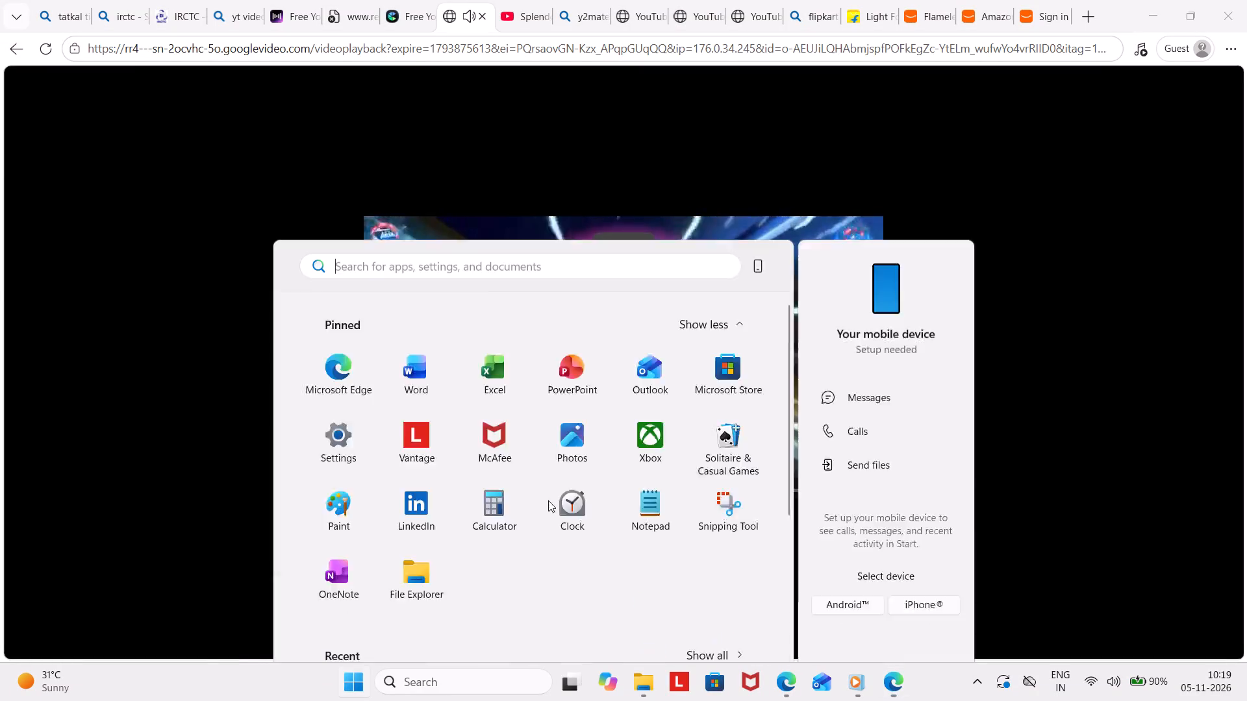
{"action": "left_click", "coordinate": [483, 90]}
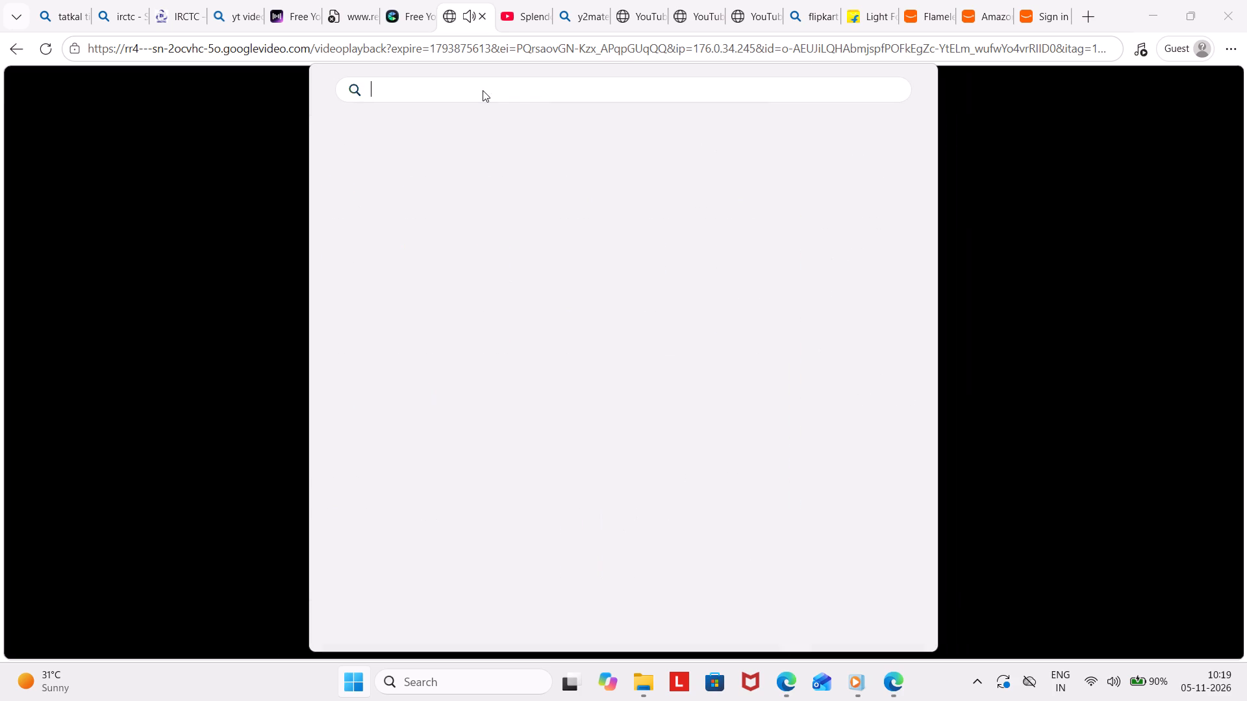
{"action": "double_click", "coordinate": [438, 269]}
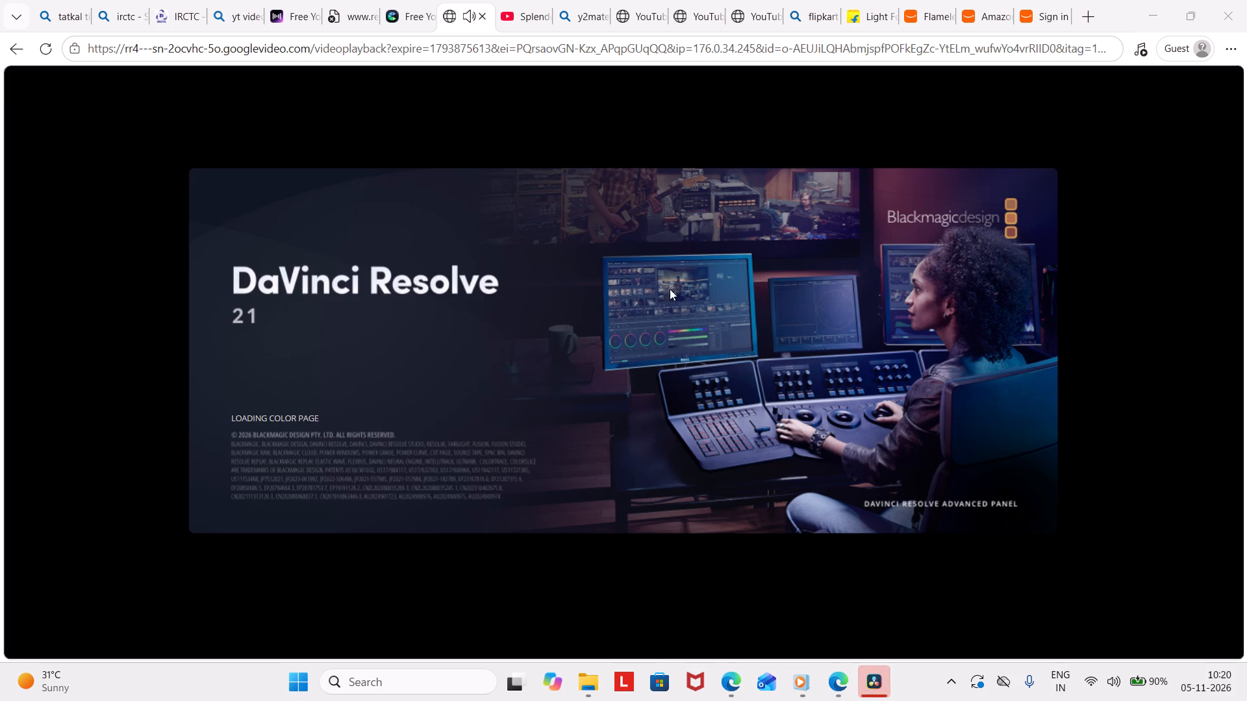
Watch the song video in Microsoft Edge, raising its playback speed to 2.
{"action": "left_click", "coordinate": [832, 681]}
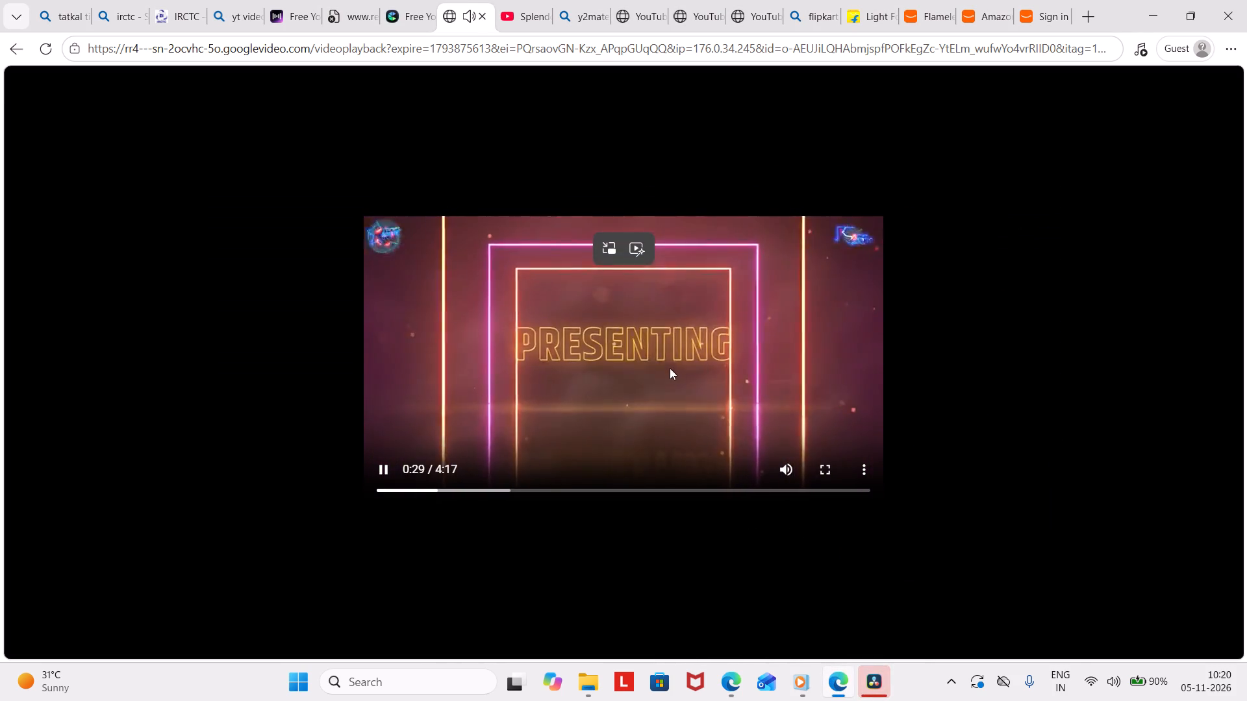
{"action": "key", "text": "space"}
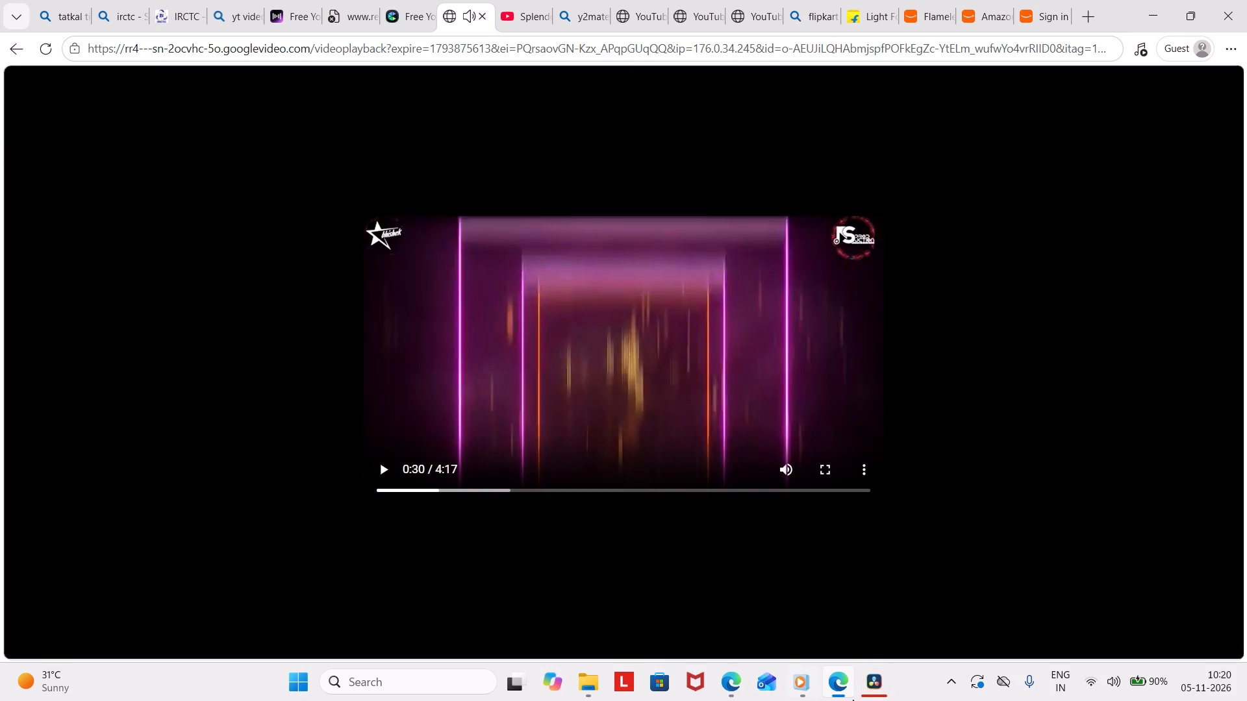
{"action": "key", "text": "space"}
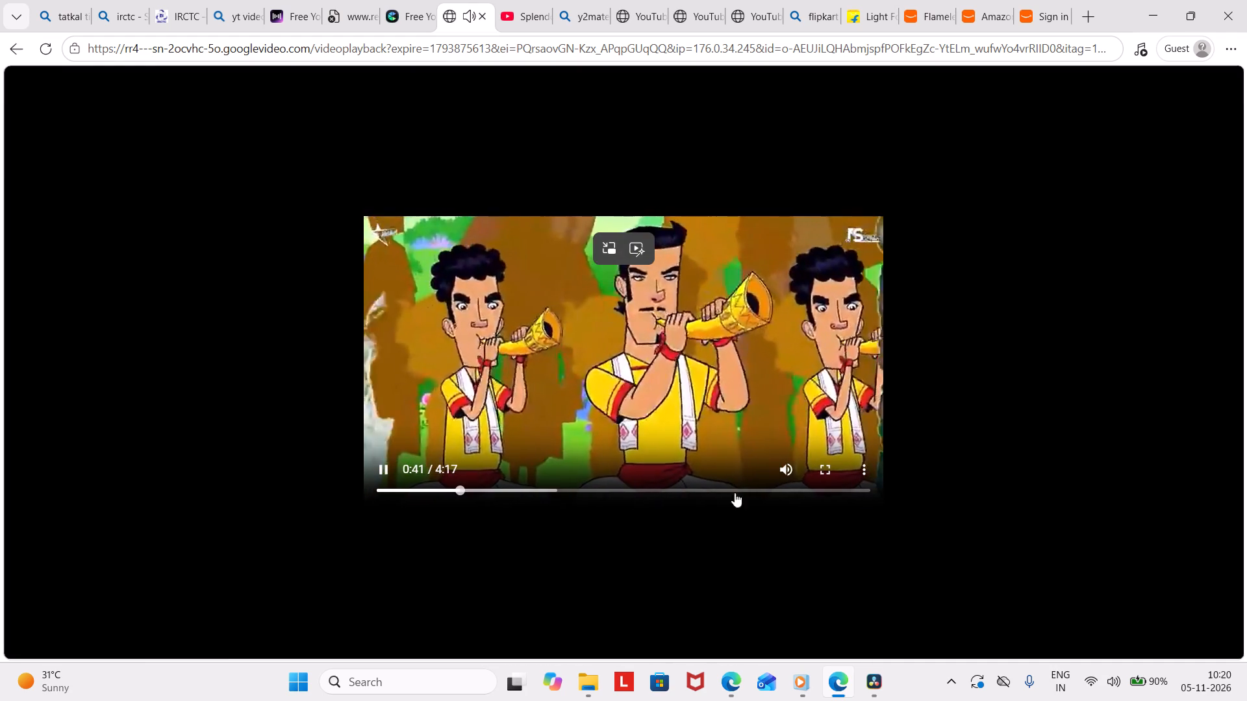
{"action": "left_click", "coordinate": [855, 474]}
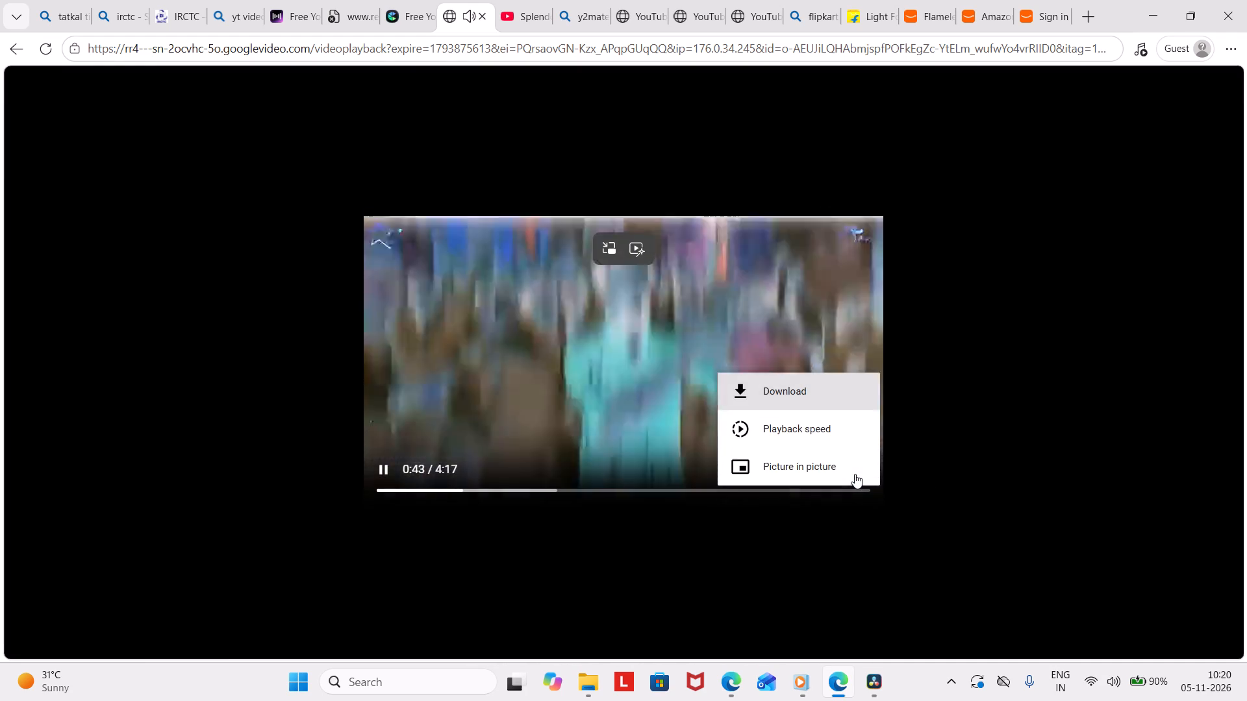
{"action": "left_click", "coordinate": [826, 430]}
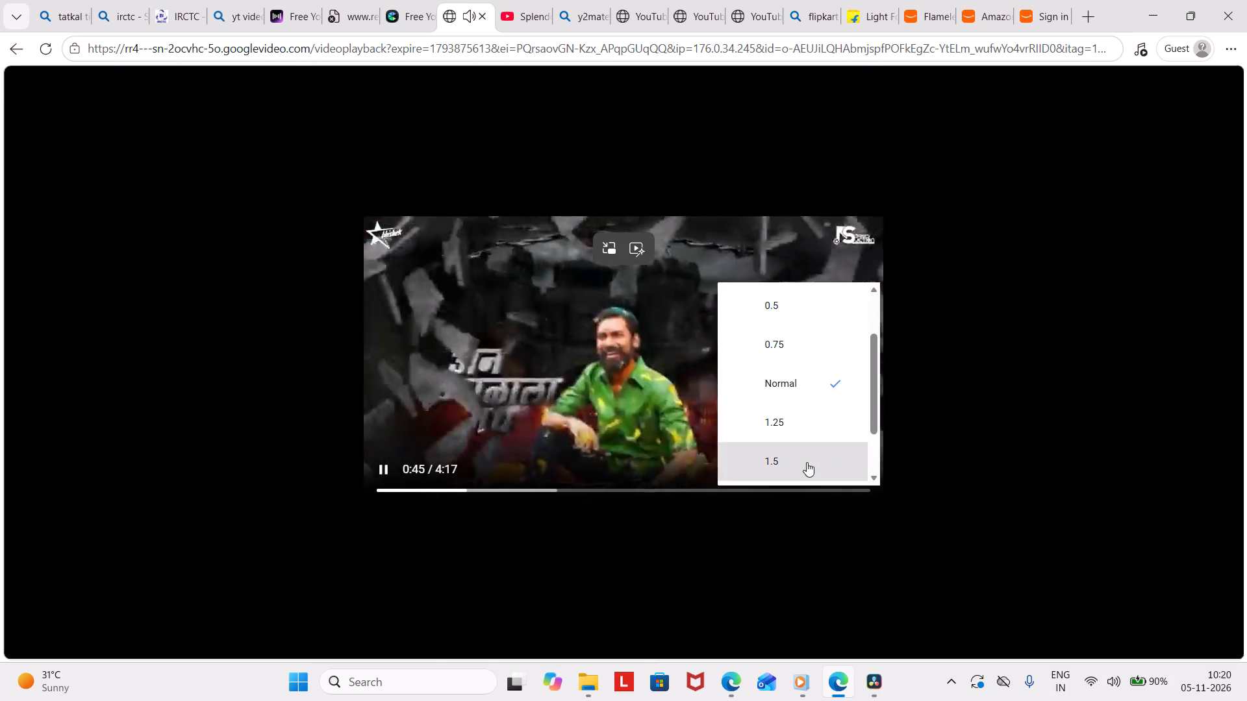
{"action": "scroll", "coordinate": [805, 458], "scroll_direction": "down", "scroll_amount": 2}
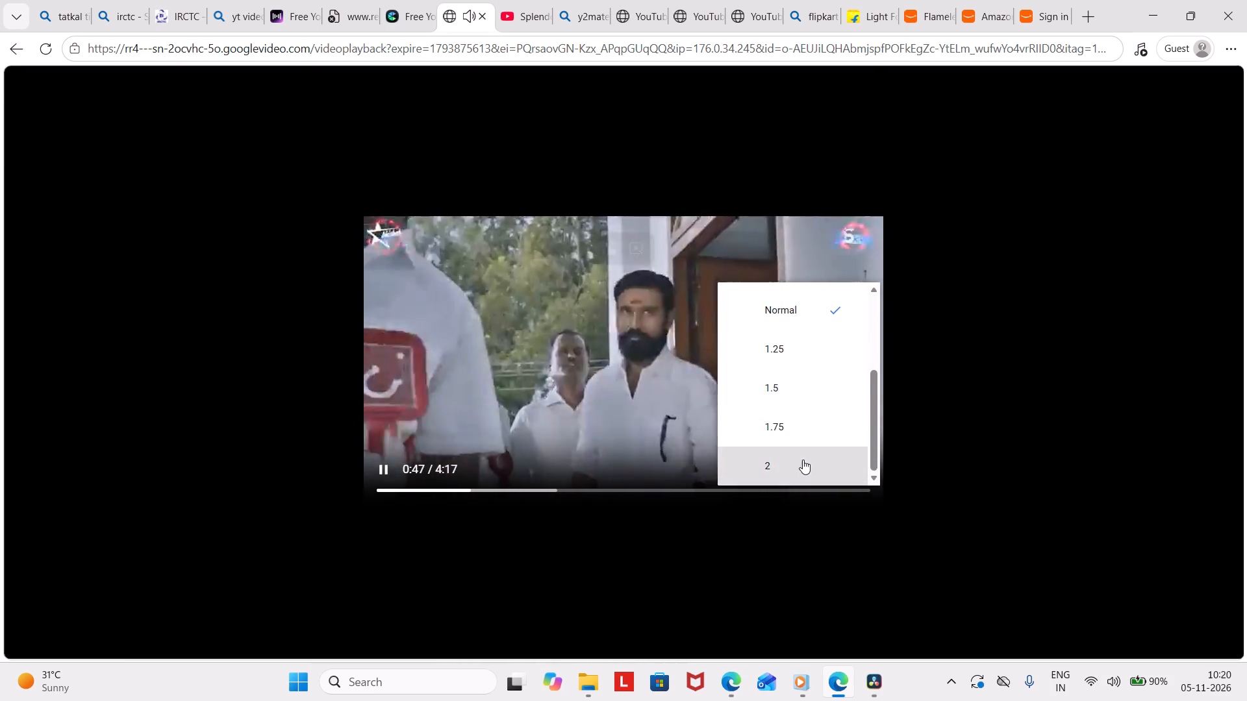
{"action": "left_click", "coordinate": [802, 460]}
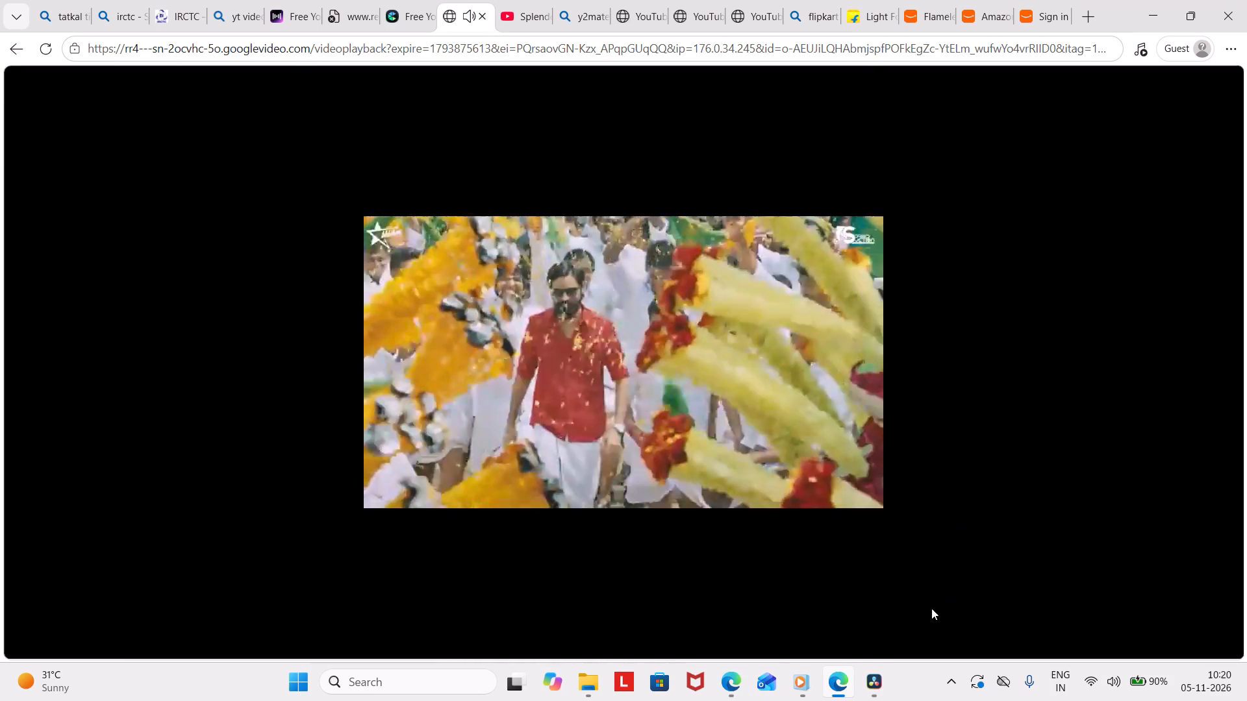
Switch to DaVinci Resolve, open the "splen" project and show its imported clips on the Media page.
{"action": "left_click", "coordinate": [870, 691]}
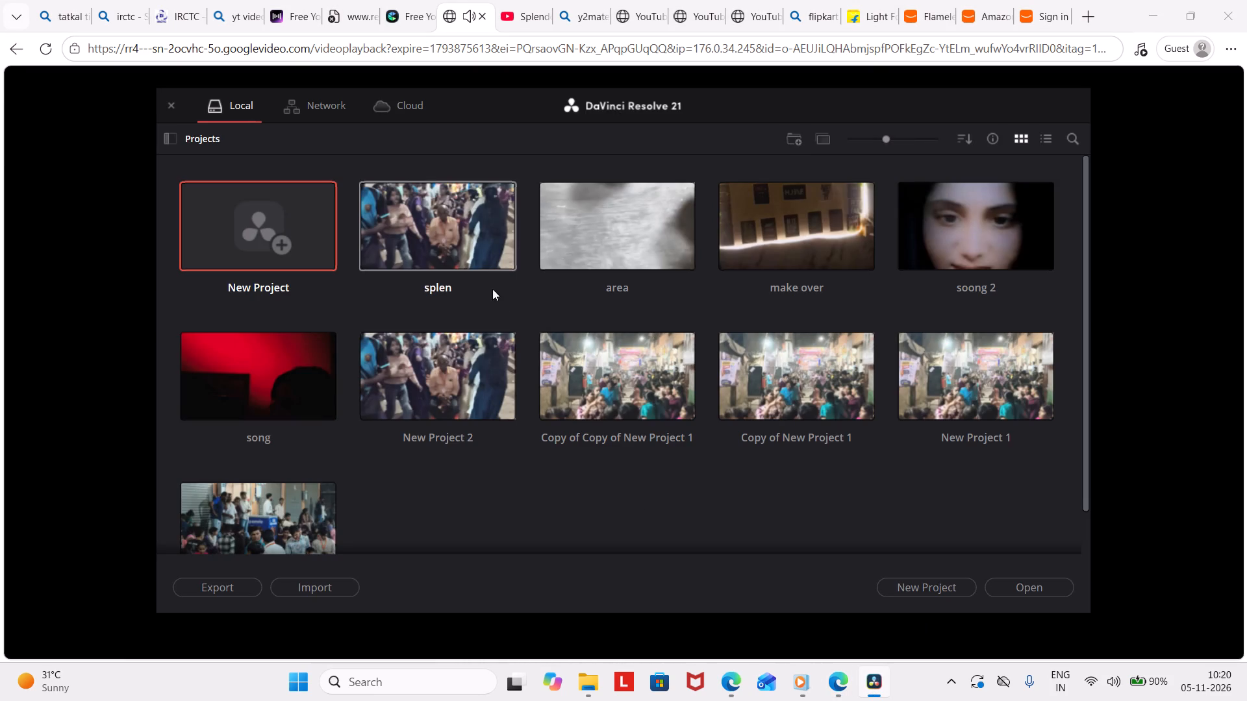
{"action": "double_click", "coordinate": [457, 243]}
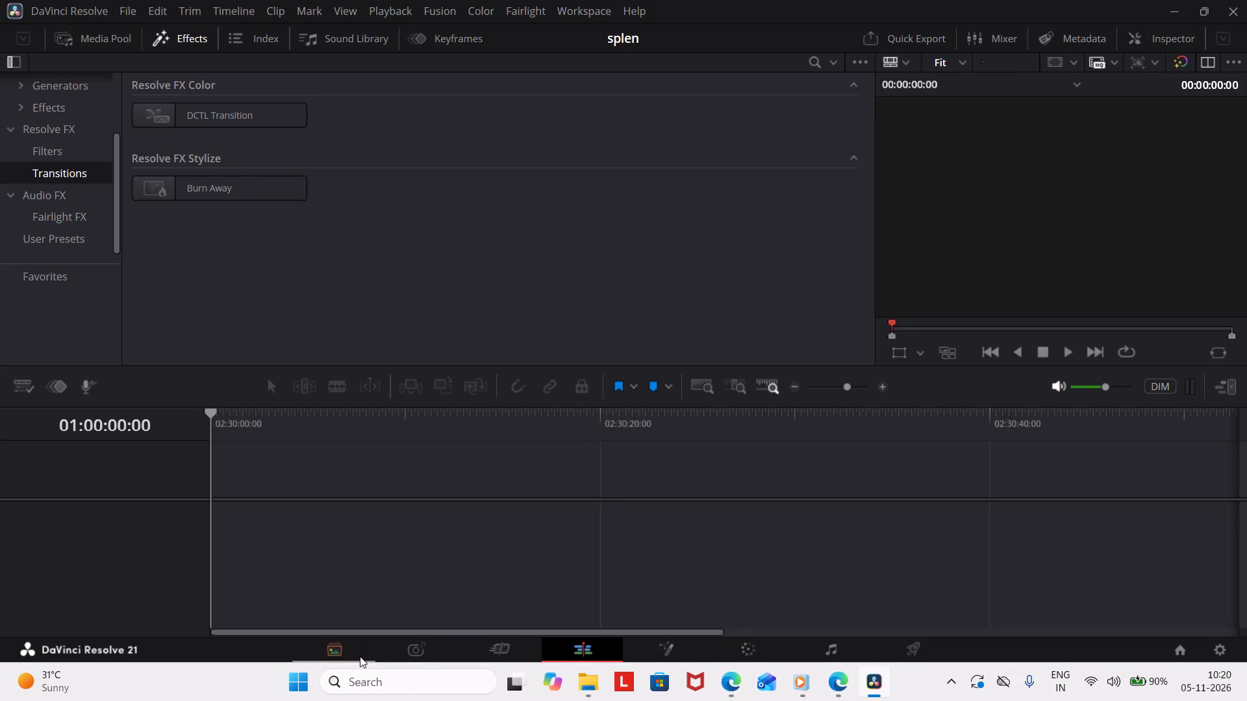
{"action": "left_click", "coordinate": [331, 646]}
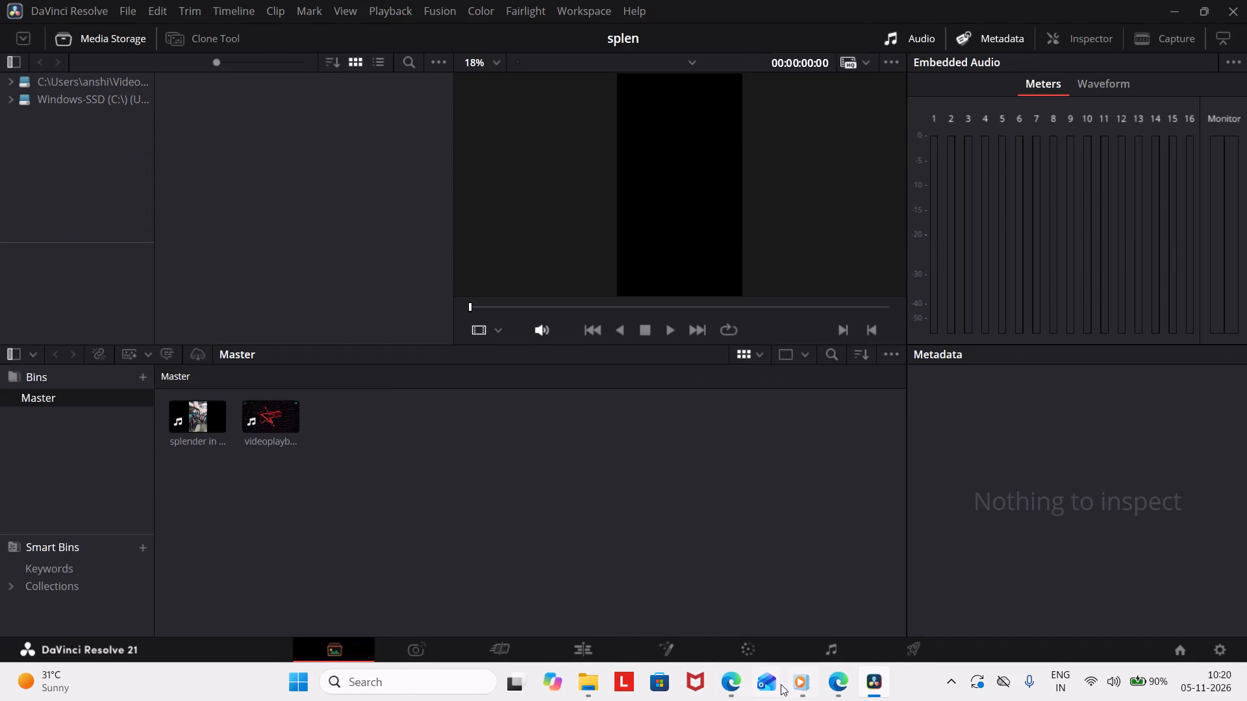
Switch to Microsoft Edge and pause the song video.
{"action": "left_click", "coordinate": [839, 680]}
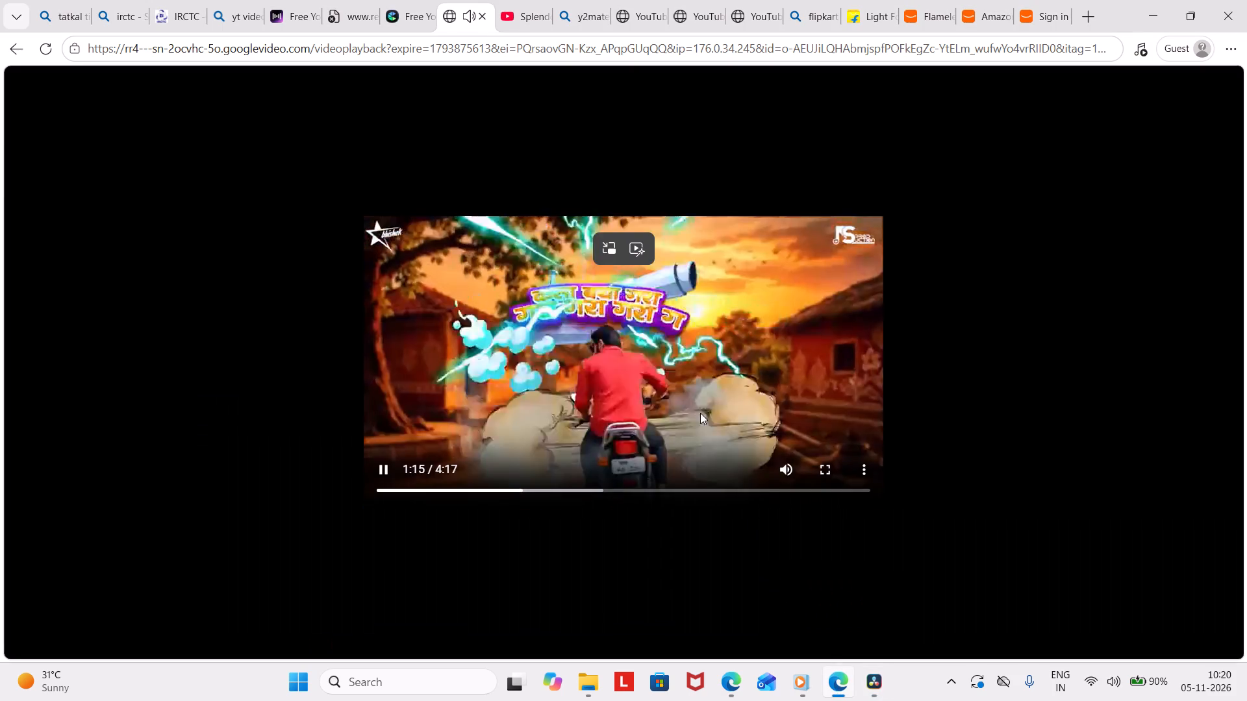
{"action": "key", "text": "space"}
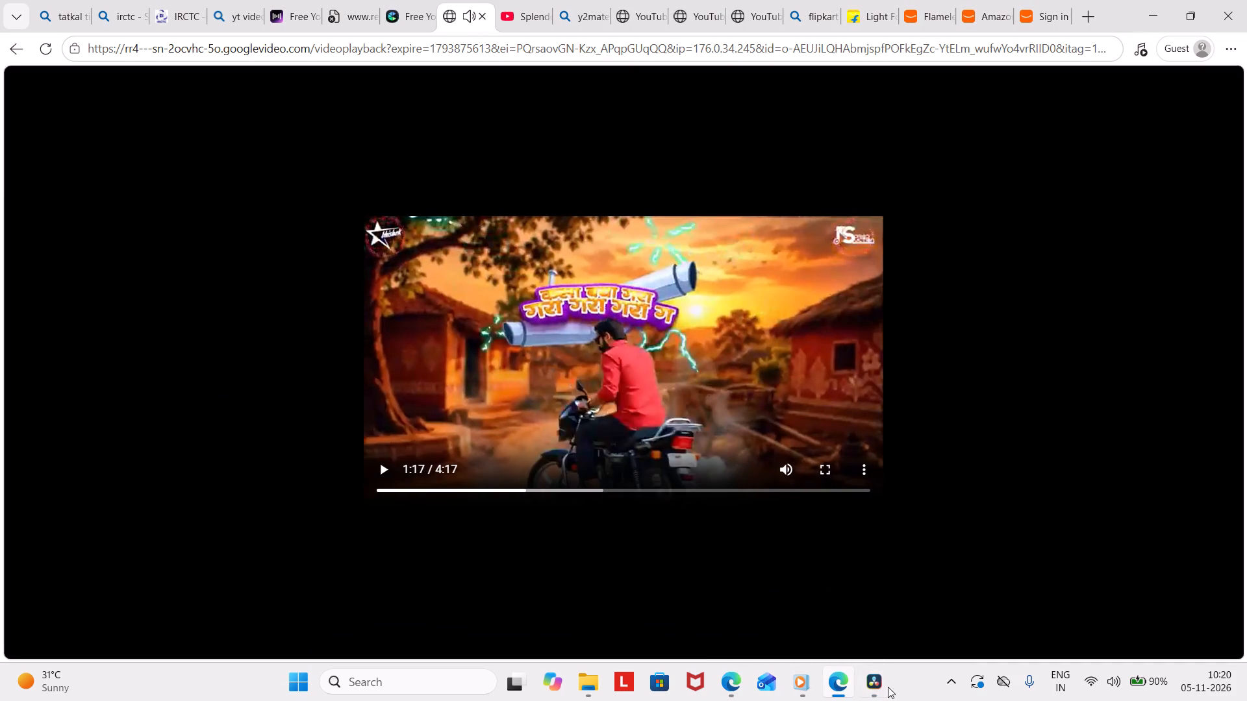
Return to DaVinci Resolve's Cut page and place the full "videoplayback (2)" clip, video and audio, in a new timeline.
{"action": "left_click", "coordinate": [868, 676]}
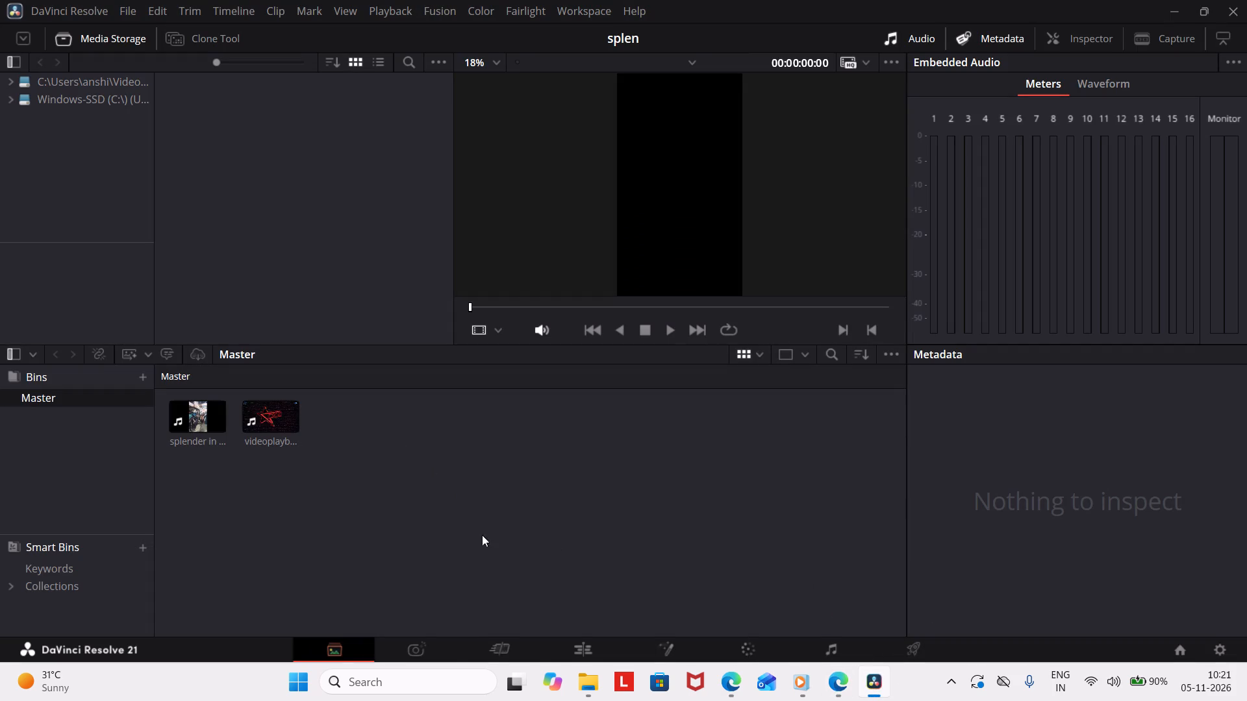
{"action": "left_click", "coordinate": [481, 641]}
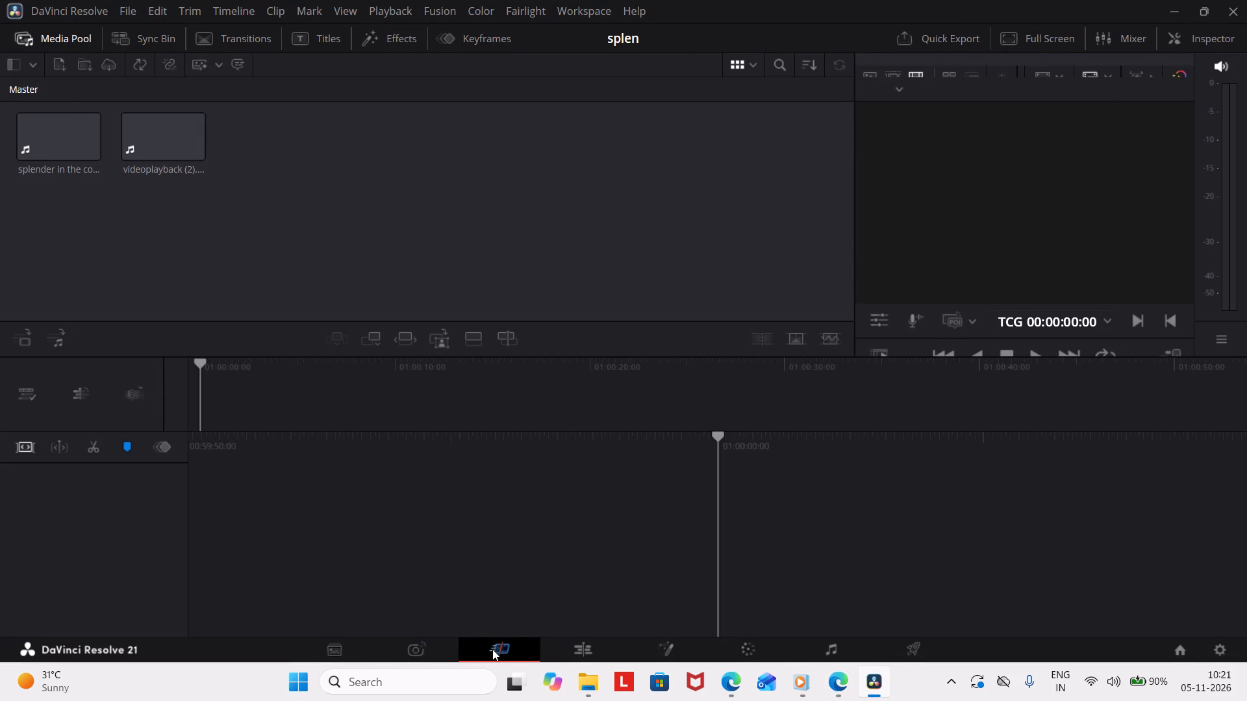
{"action": "left_click_drag", "start_coordinate": [139, 141], "coordinate": [314, 508]}
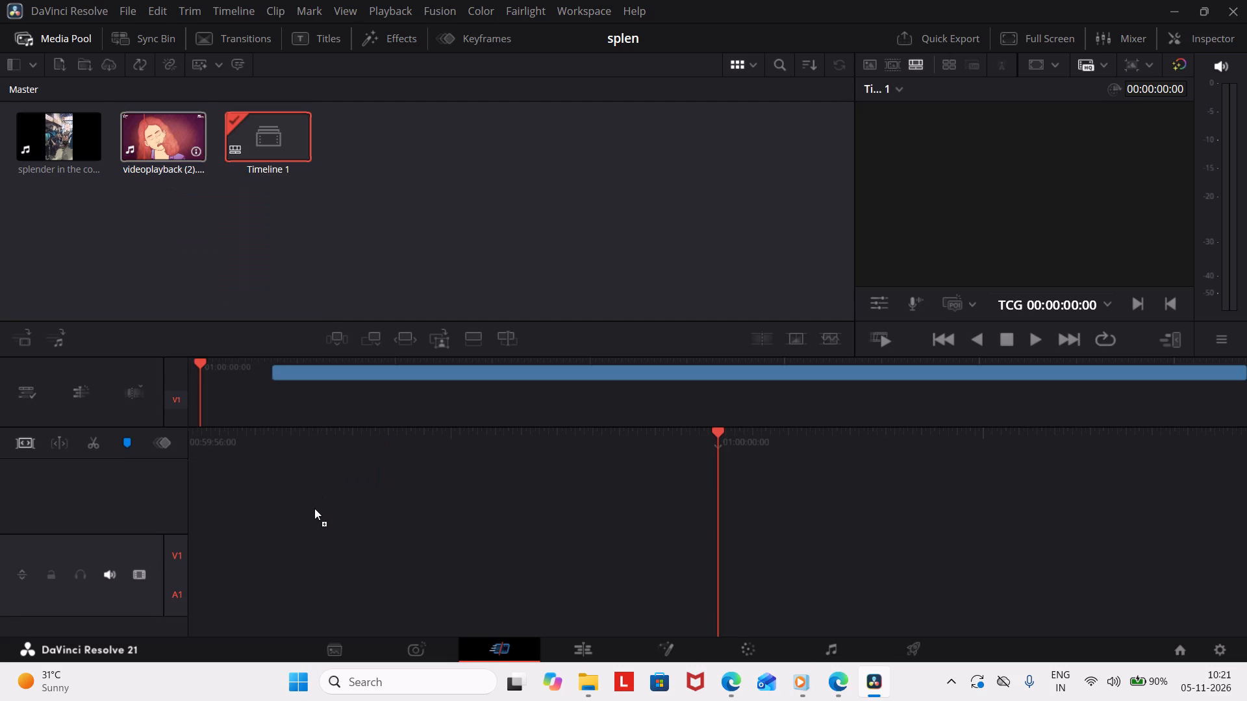
{"action": "left_click_drag", "start_coordinate": [314, 508], "coordinate": [302, 513]}
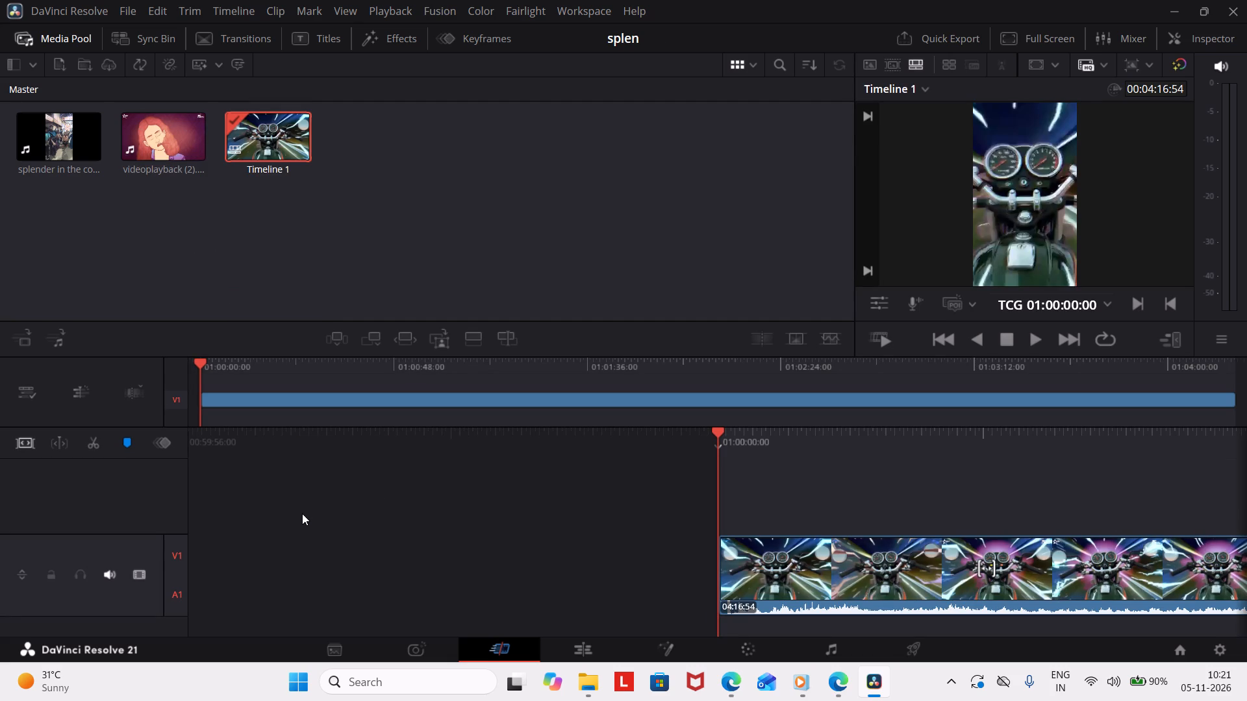
Play and scrub through the opening seconds of the song clip on the timeline.
{"action": "scroll", "coordinate": [302, 513], "scroll_direction": "down", "scroll_amount": 1}
{"action": "scroll", "coordinate": [302, 513], "scroll_direction": "left", "scroll_amount": 1}
{"action": "scroll", "coordinate": [302, 513], "scroll_direction": "down", "scroll_amount": 1}
{"action": "scroll", "coordinate": [302, 513], "scroll_direction": "left", "scroll_amount": 1}
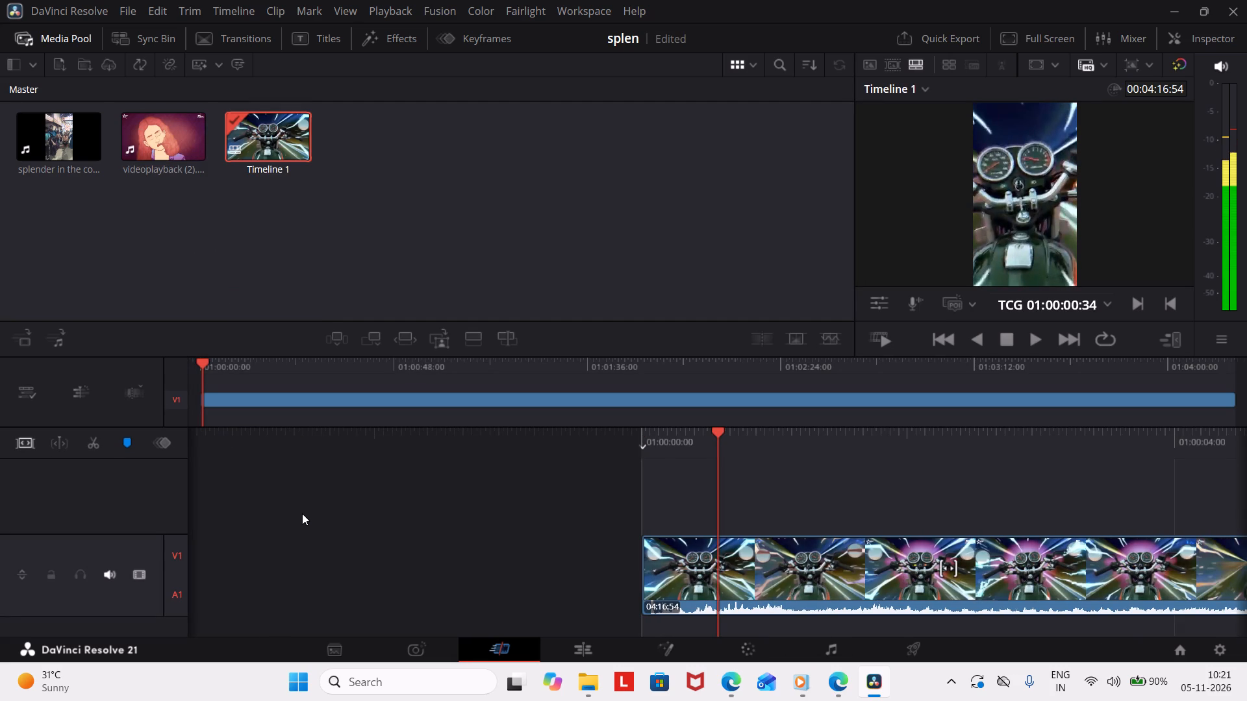
{"action": "key", "text": "space"}
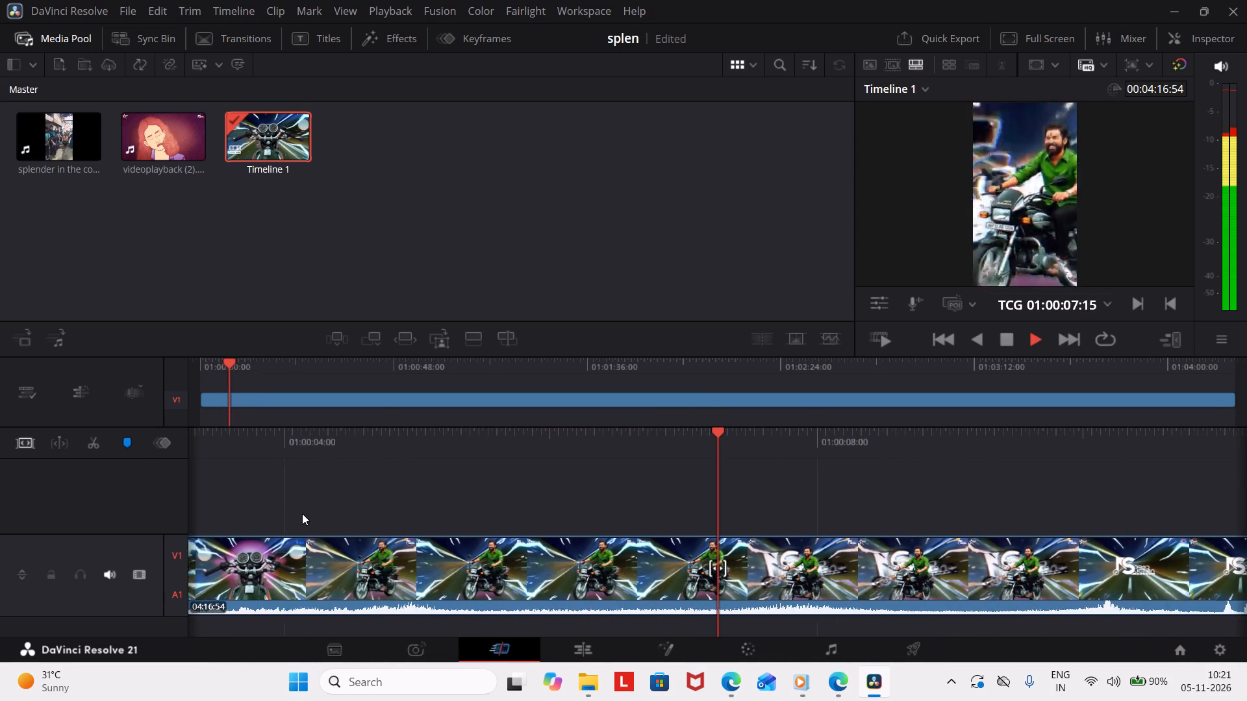
{"action": "key", "text": "space"}
{"action": "scroll", "coordinate": [302, 513], "scroll_direction": "right", "scroll_amount": 1}
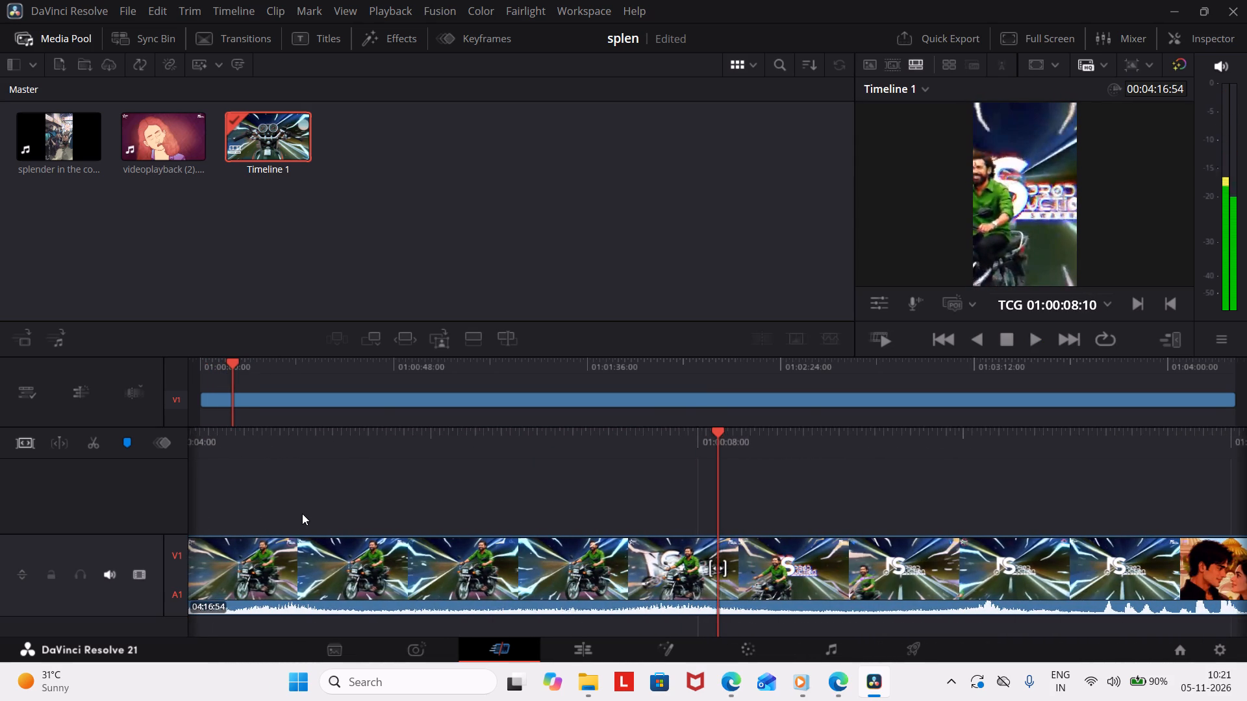
{"action": "scroll", "coordinate": [302, 513], "scroll_direction": "right", "scroll_amount": 3}
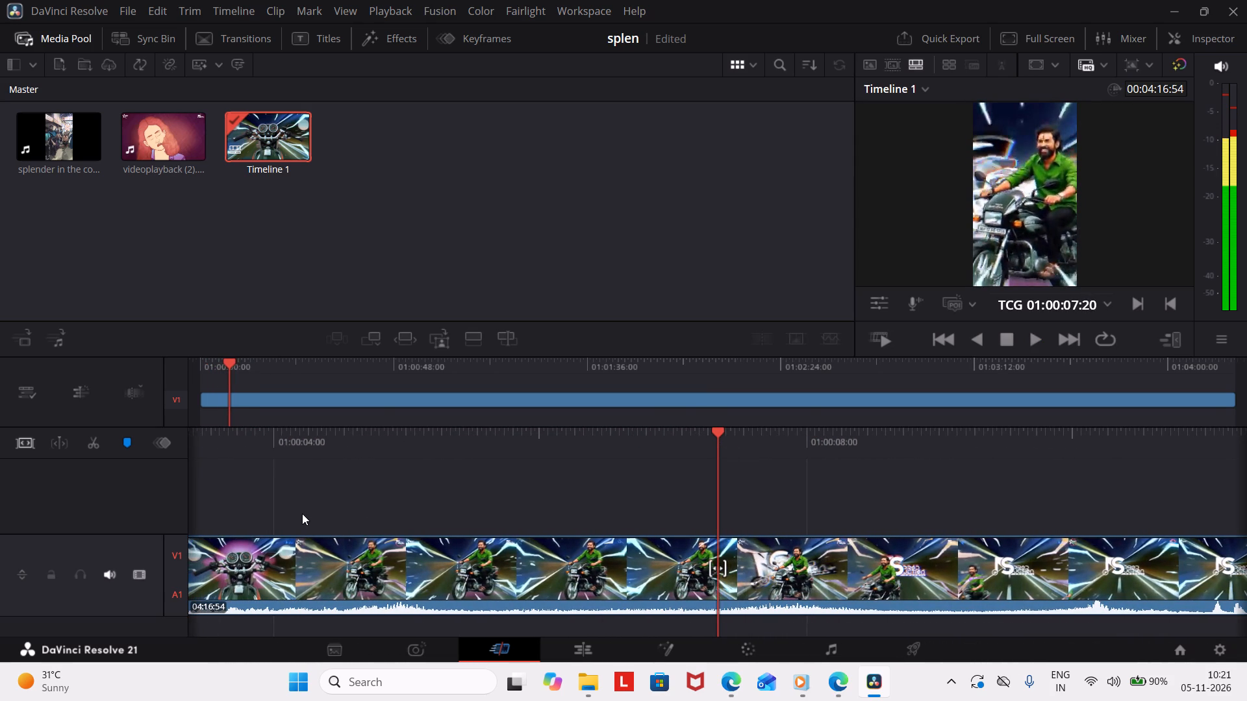
Open the song clip's timeline on the Edit page.
{"action": "left_click", "coordinate": [576, 649]}
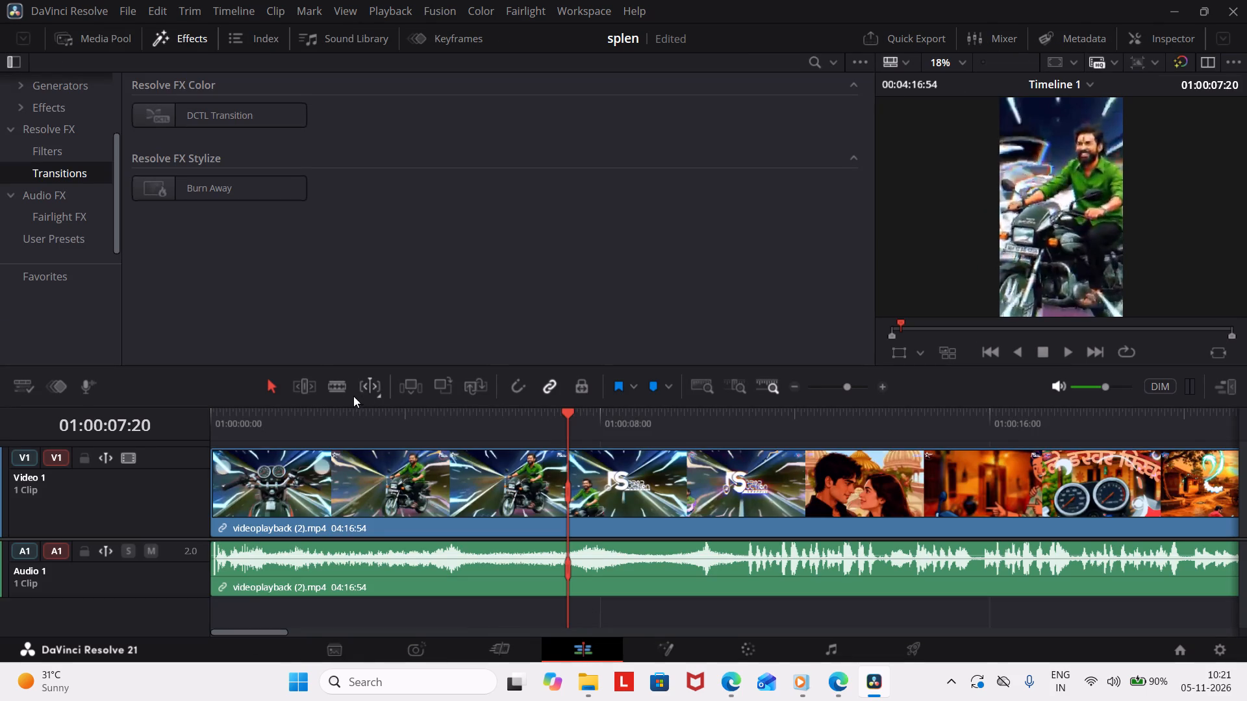
Split the song clip with the Blade tool at about 7:18, 11:15 and 9:45 into the timeline.
{"action": "left_click", "coordinate": [338, 387]}
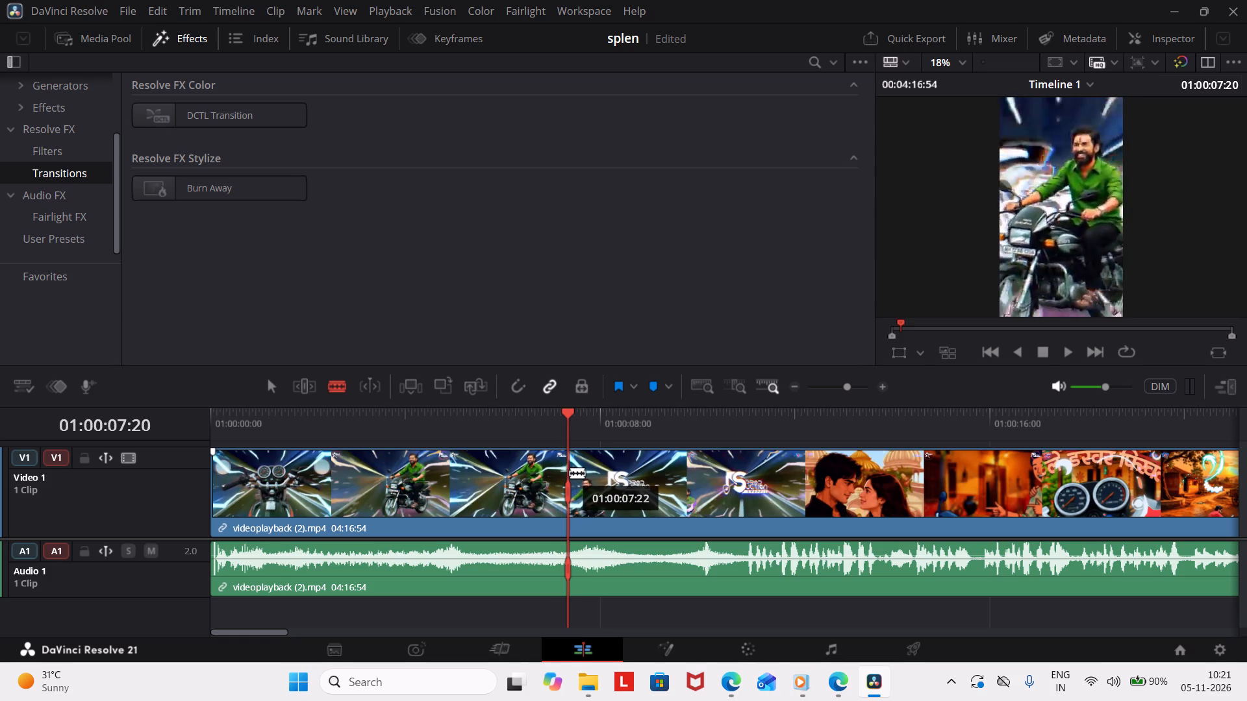
{"action": "left_click", "coordinate": [566, 473]}
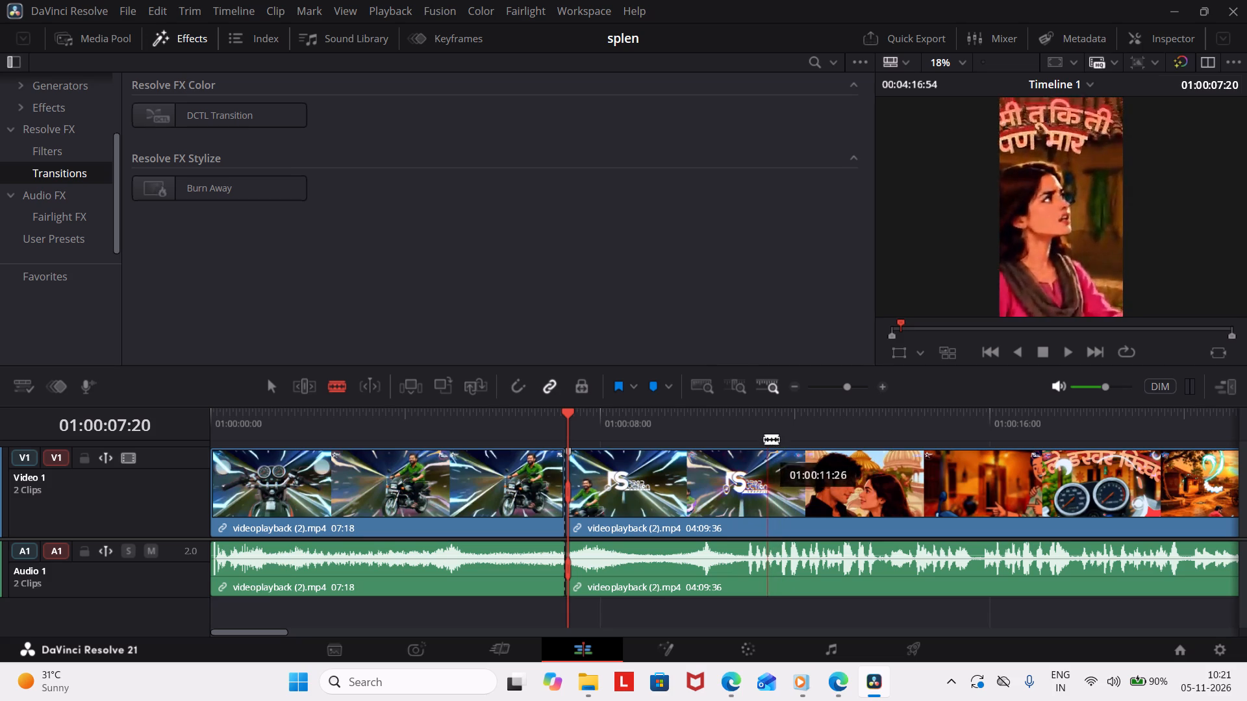
{"action": "key", "text": "space"}
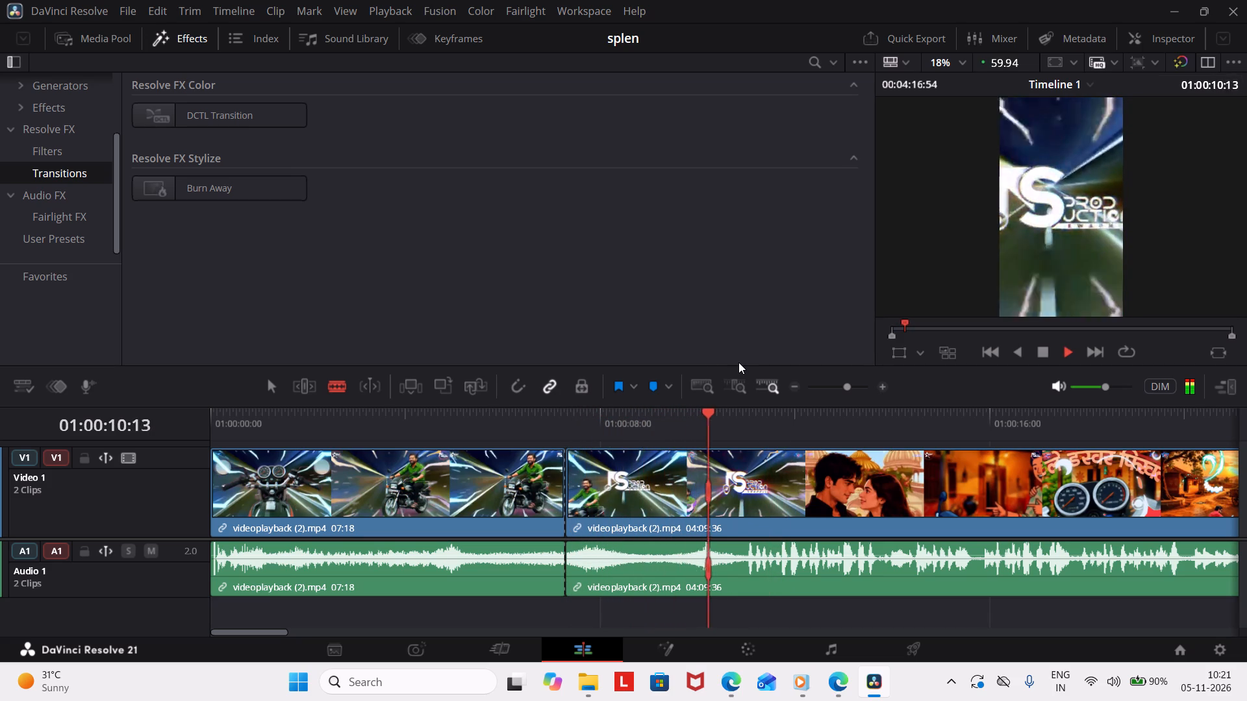
{"action": "key", "text": "space"}
{"action": "key", "text": "space"}
{"action": "key", "text": "space"}
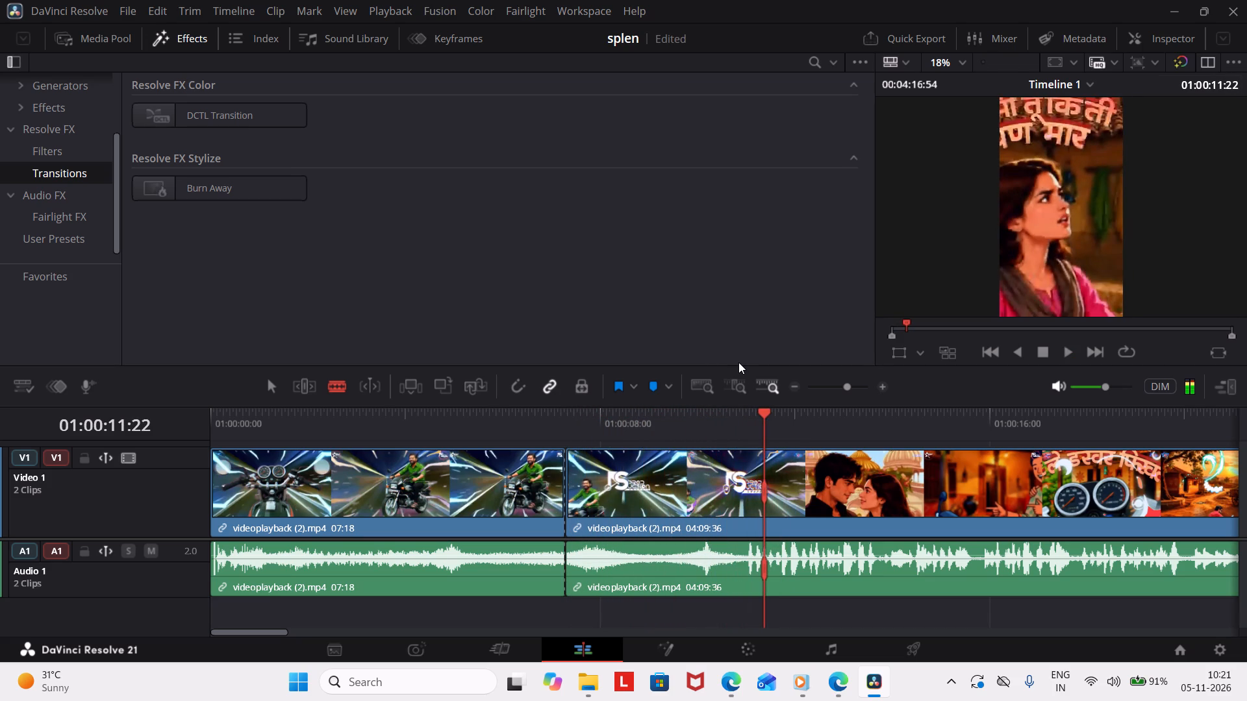
{"action": "left_click", "coordinate": [759, 461]}
{"action": "left_click", "coordinate": [685, 487]}
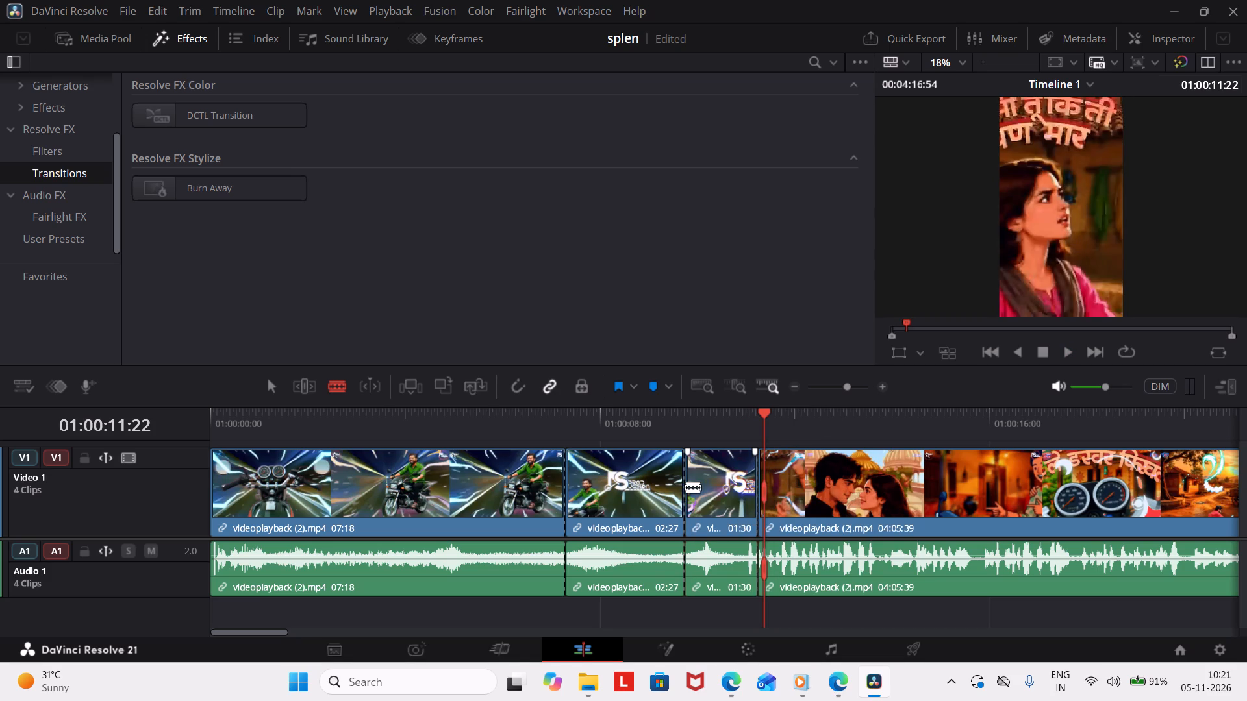
Ripple delete the two short song segments showing the production logo, between about 7:18 and 11:15.
{"action": "left_click", "coordinate": [275, 388]}
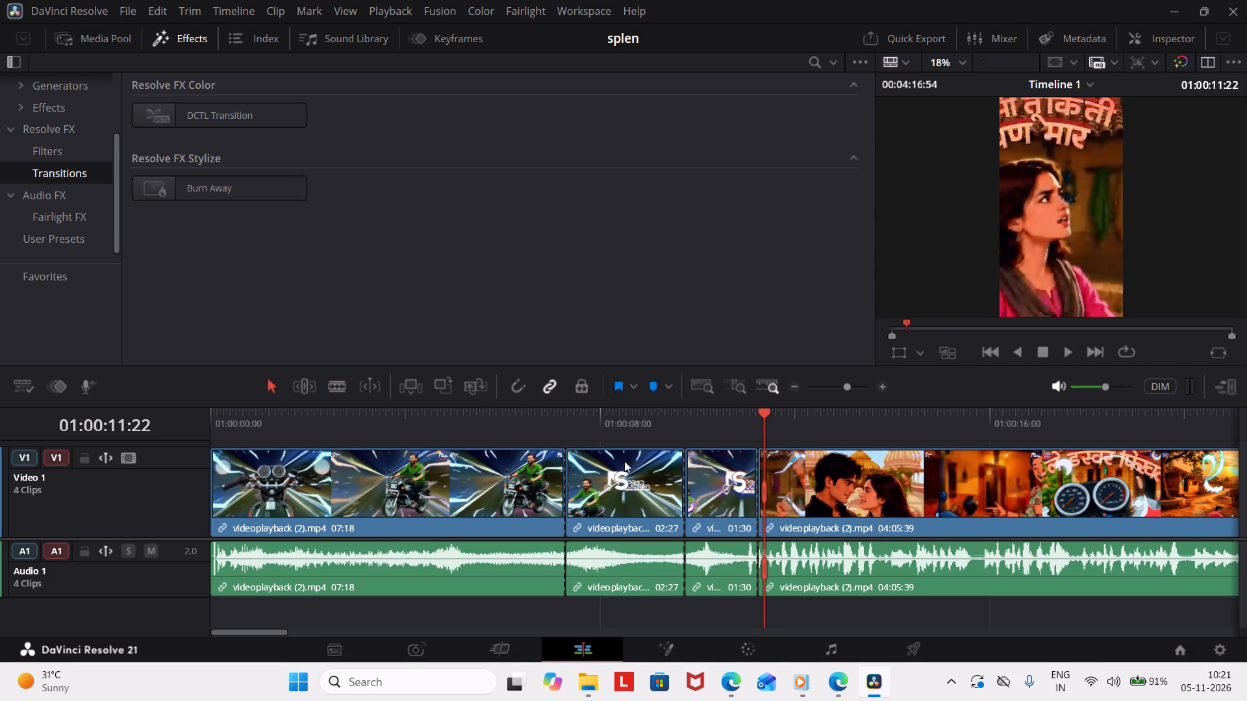
{"action": "left_click", "coordinate": [710, 498]}
{"action": "key", "text": "Delete"}
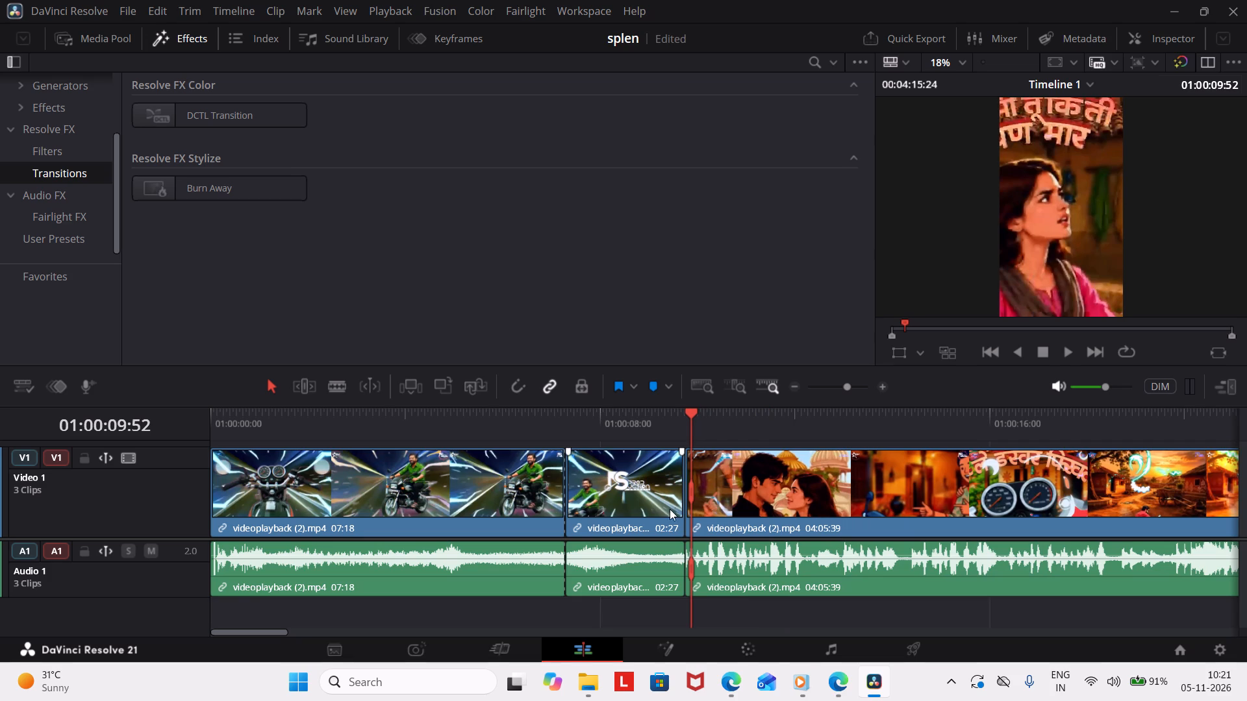
{"action": "left_click", "coordinate": [632, 506]}
{"action": "key", "text": "Delete"}
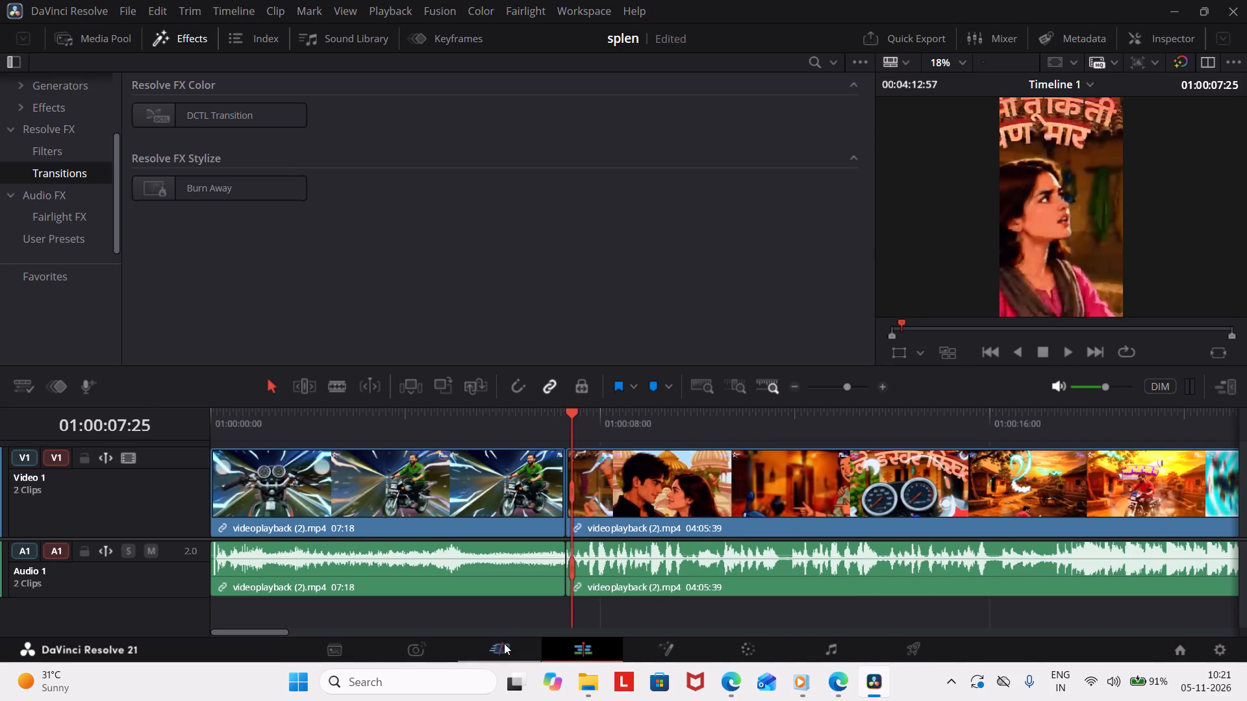
Return to the Cut page and play the trimmed song from the start, reviewing the passage around 16 to 18 seconds.
{"action": "left_click", "coordinate": [496, 655]}
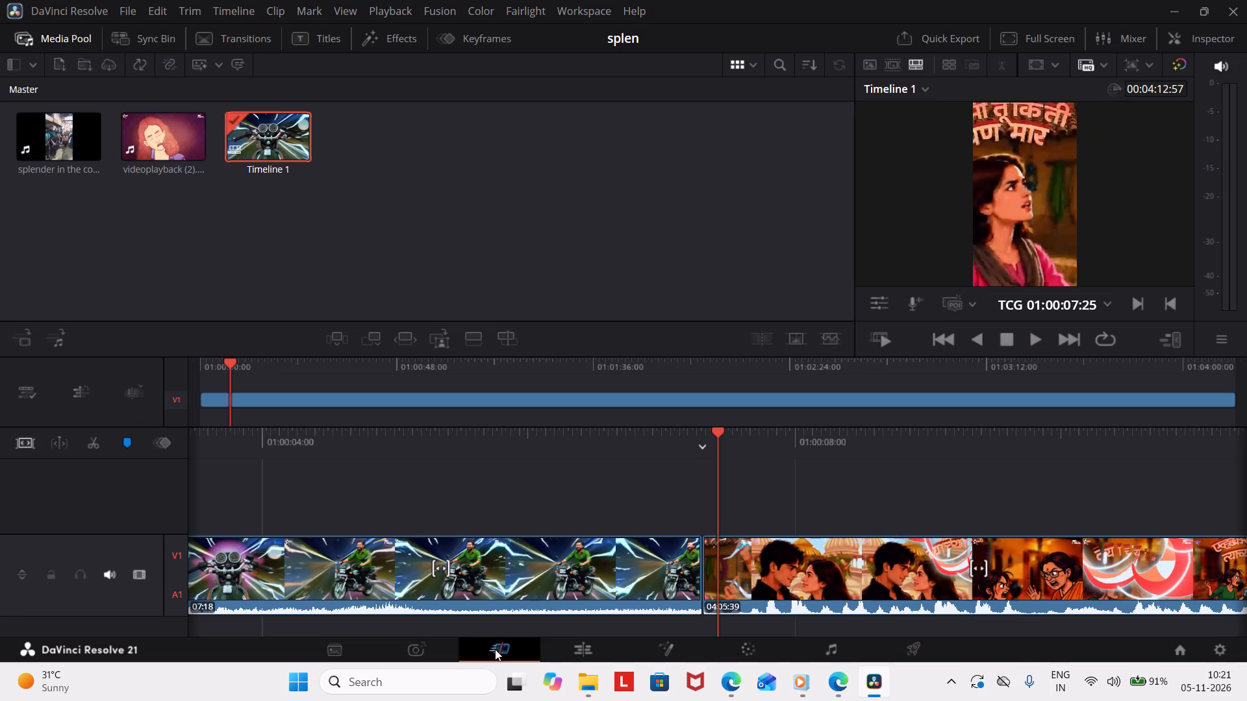
{"action": "scroll", "coordinate": [566, 554], "scroll_direction": "right", "scroll_amount": 9}
{"action": "key", "text": "space"}
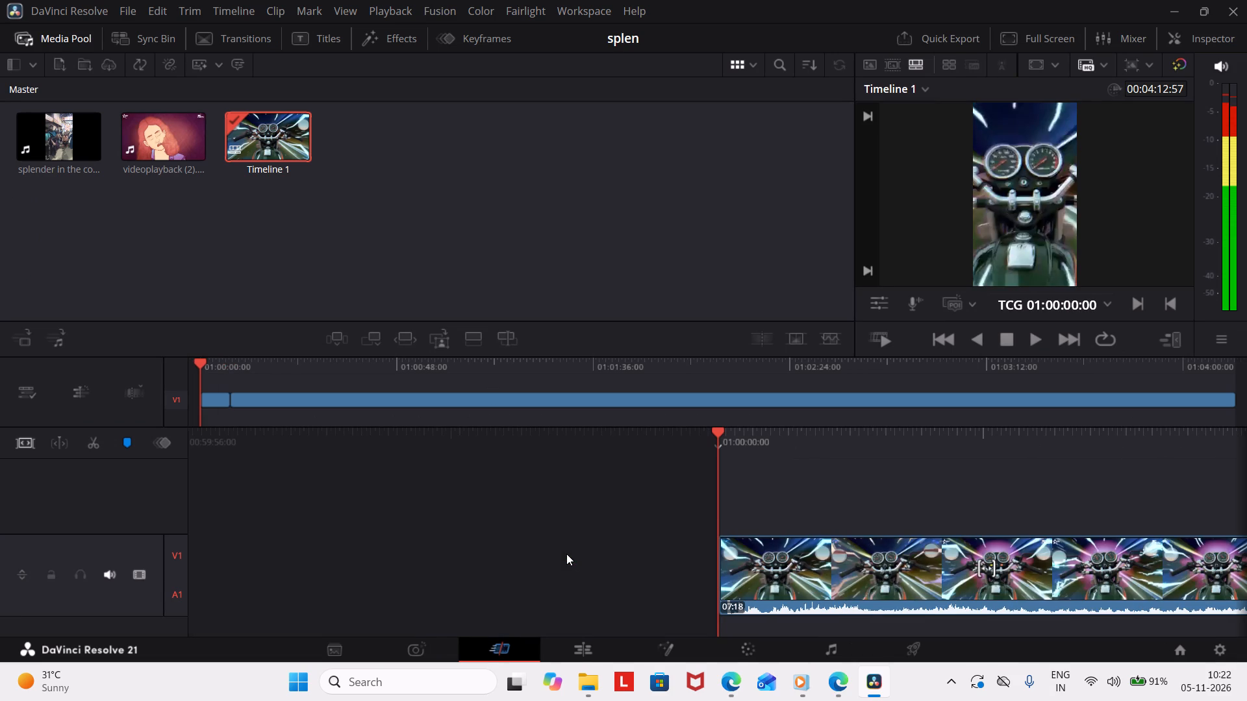
{"action": "key", "text": "space"}
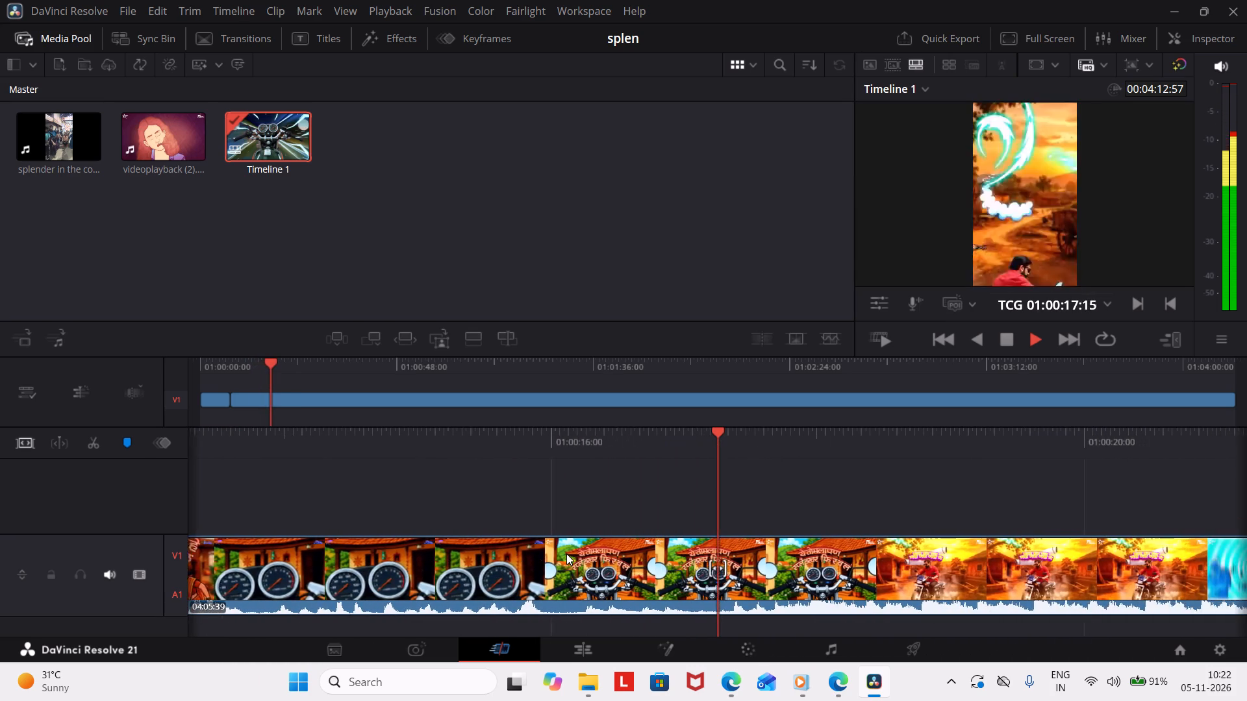
{"action": "key", "text": "space"}
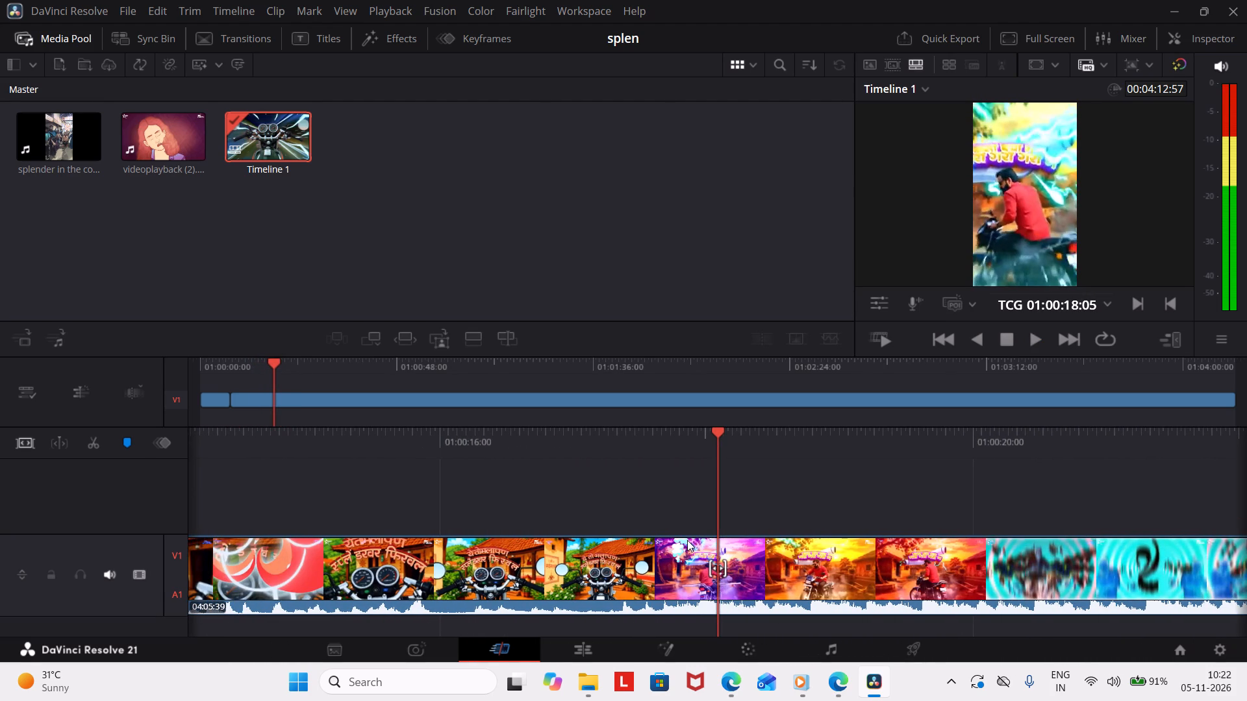
{"action": "key", "text": "space"}
{"action": "scroll", "coordinate": [687, 540], "scroll_direction": "right", "scroll_amount": 1}
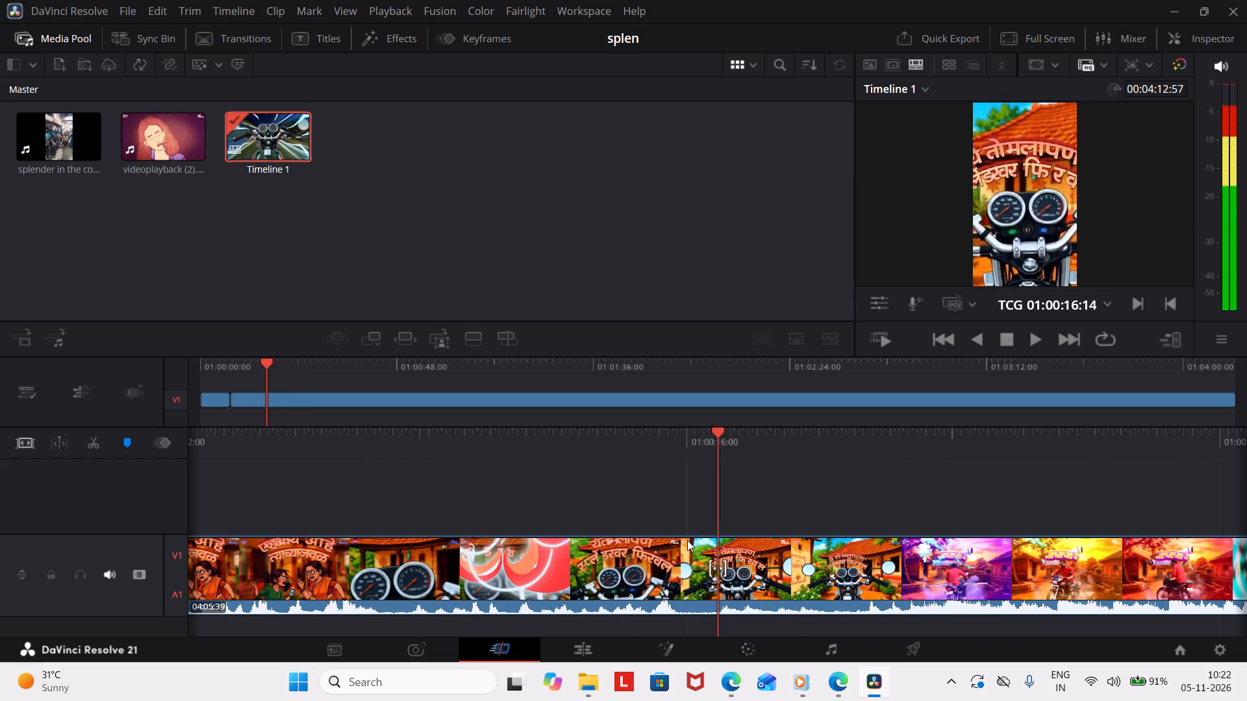
{"action": "key", "text": "space"}
{"action": "key", "text": "space"}
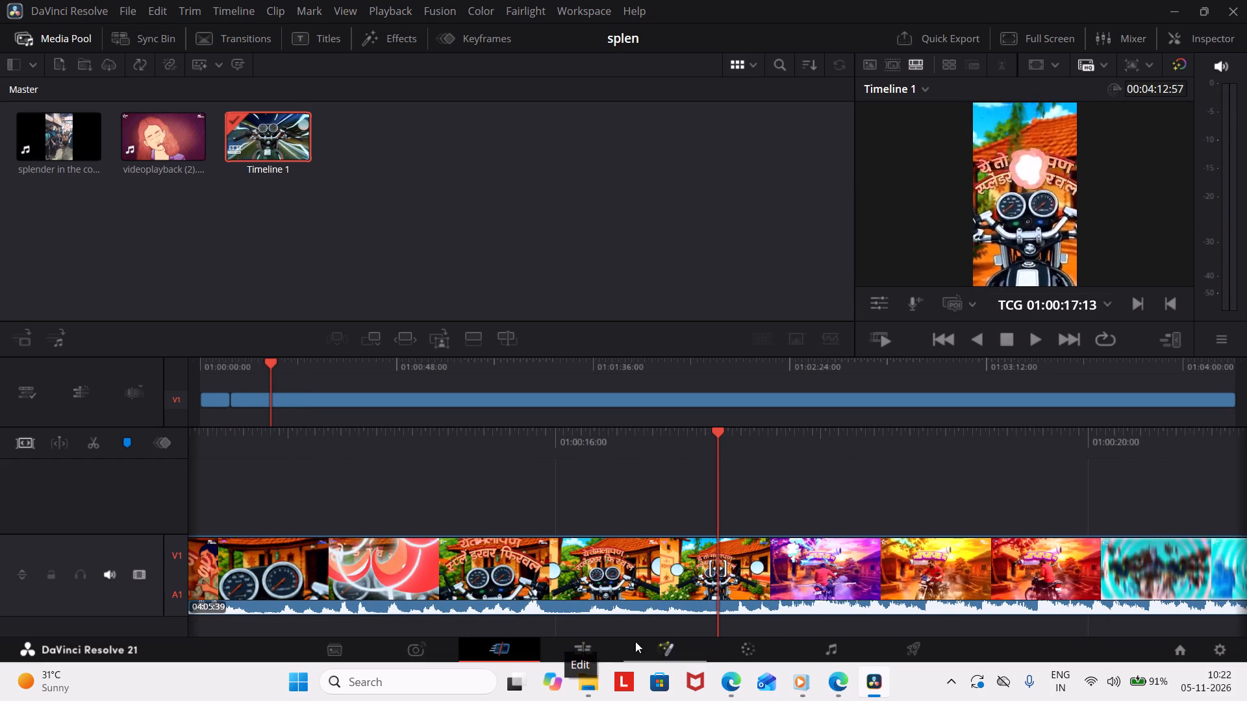
On the Edit page, split the second song segment at about 01:00:17:04 and play past the cut.
{"action": "left_click", "coordinate": [585, 646]}
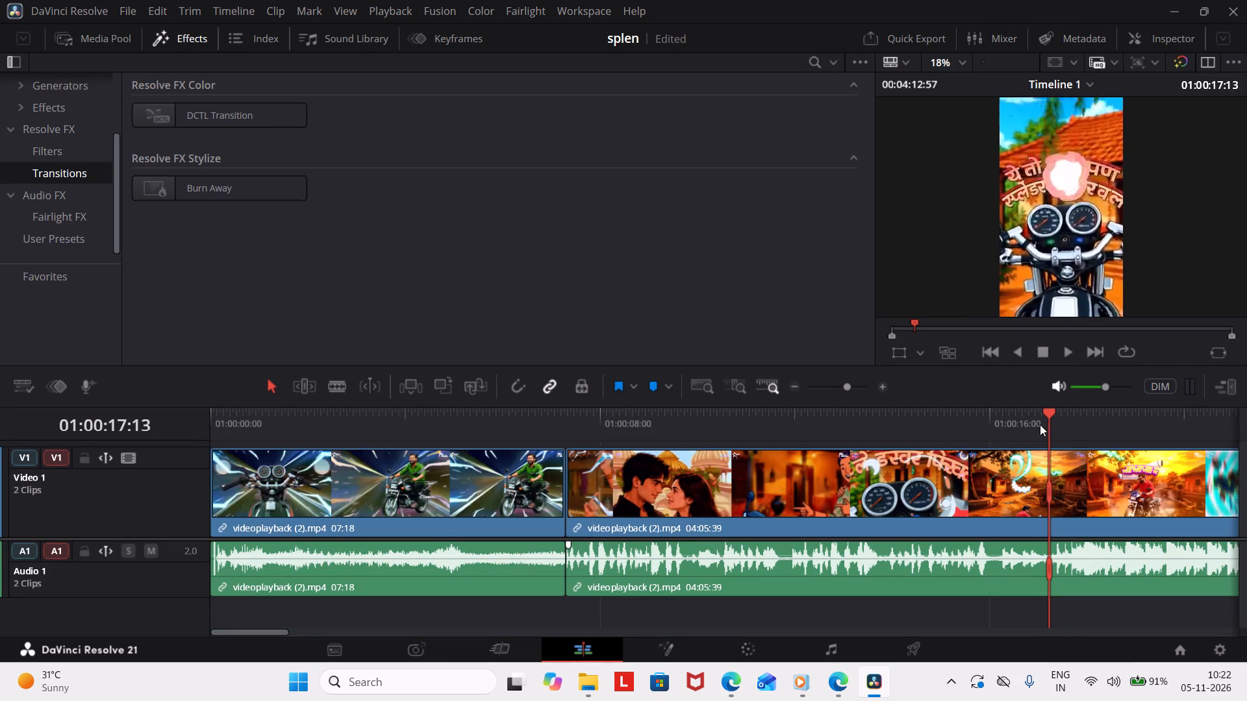
{"action": "left_click_drag", "start_coordinate": [1046, 426], "coordinate": [987, 430]}
{"action": "left_click", "coordinate": [334, 384]}
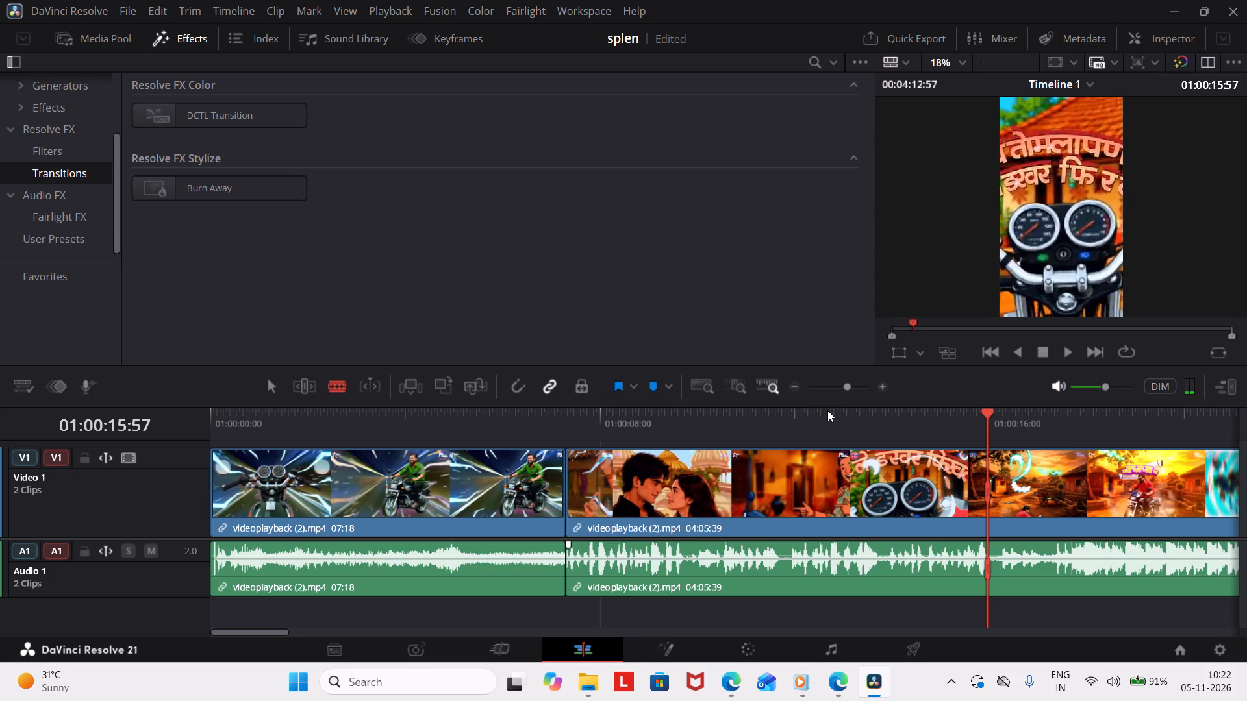
{"action": "scroll", "coordinate": [825, 410], "scroll_direction": "left", "scroll_amount": 2}
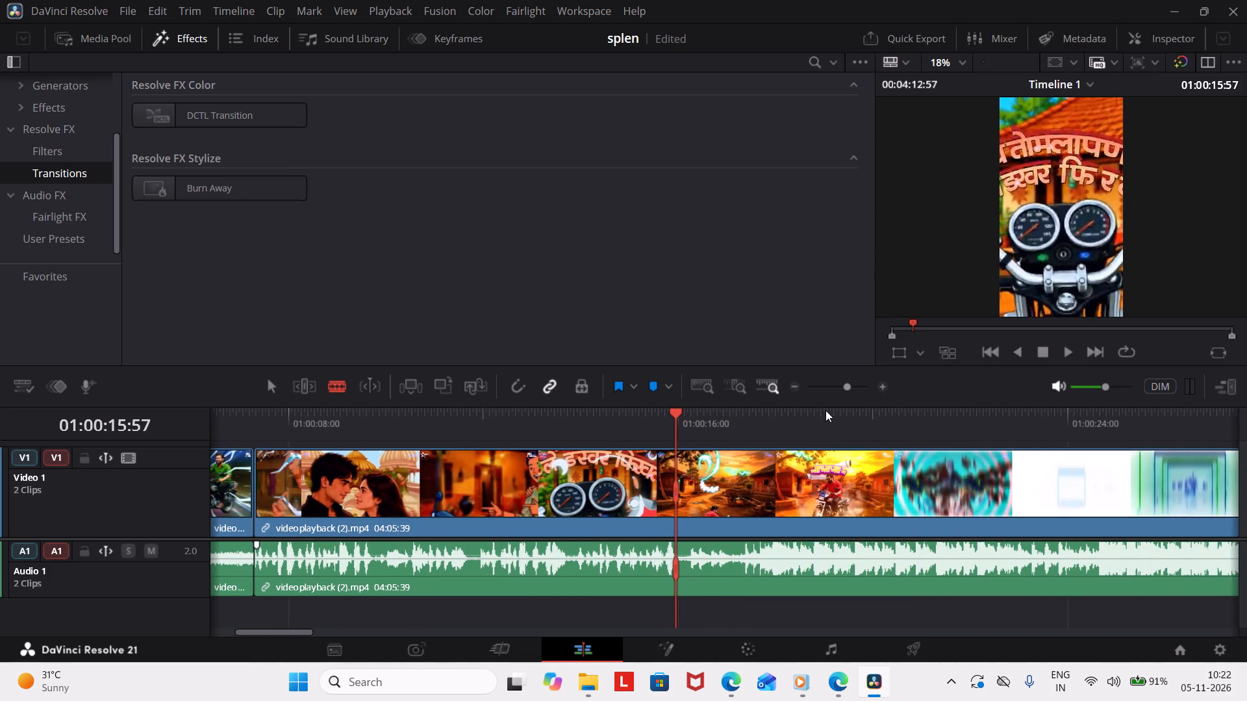
{"action": "key", "text": "space"}
{"action": "key", "text": "space"}
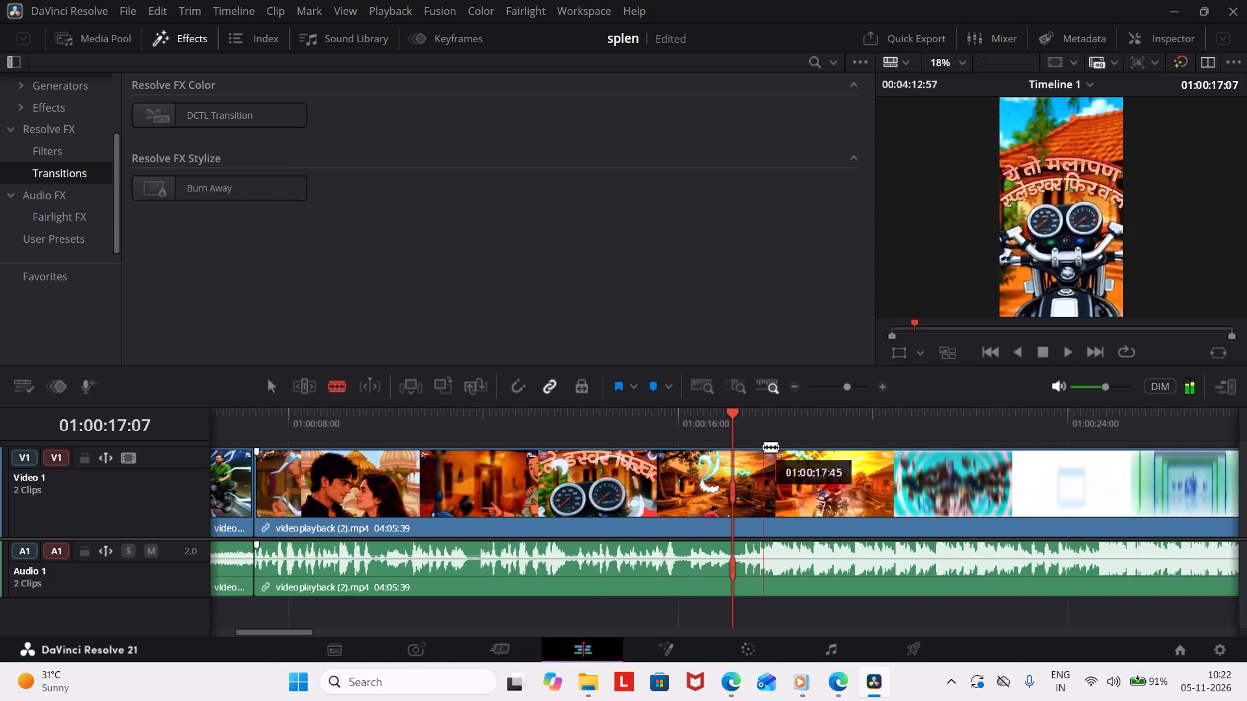
{"action": "left_click", "coordinate": [730, 447]}
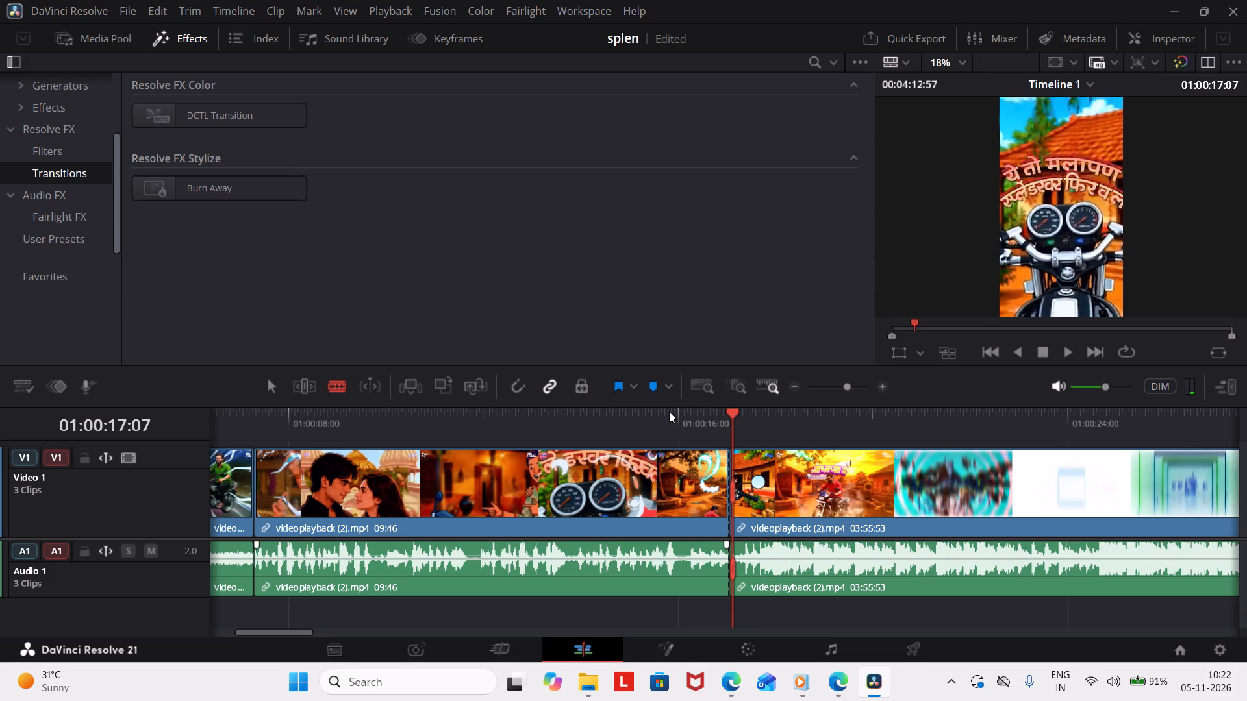
{"action": "key", "text": "space"}
{"action": "key", "text": "space"}
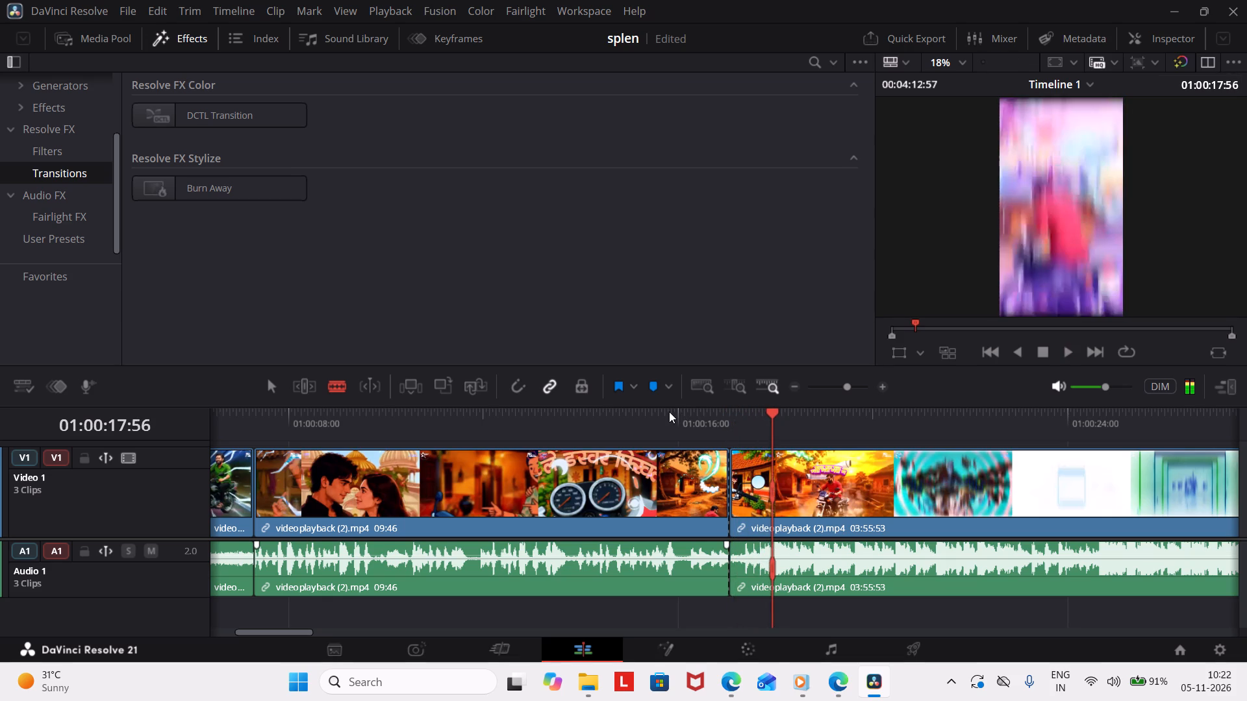
Move the remaining song segment about 31 seconds later, leaving an empty gap after the 17-second cut.
{"action": "left_click", "coordinate": [268, 386]}
{"action": "left_click_drag", "start_coordinate": [827, 492], "coordinate": [1073, 539]}
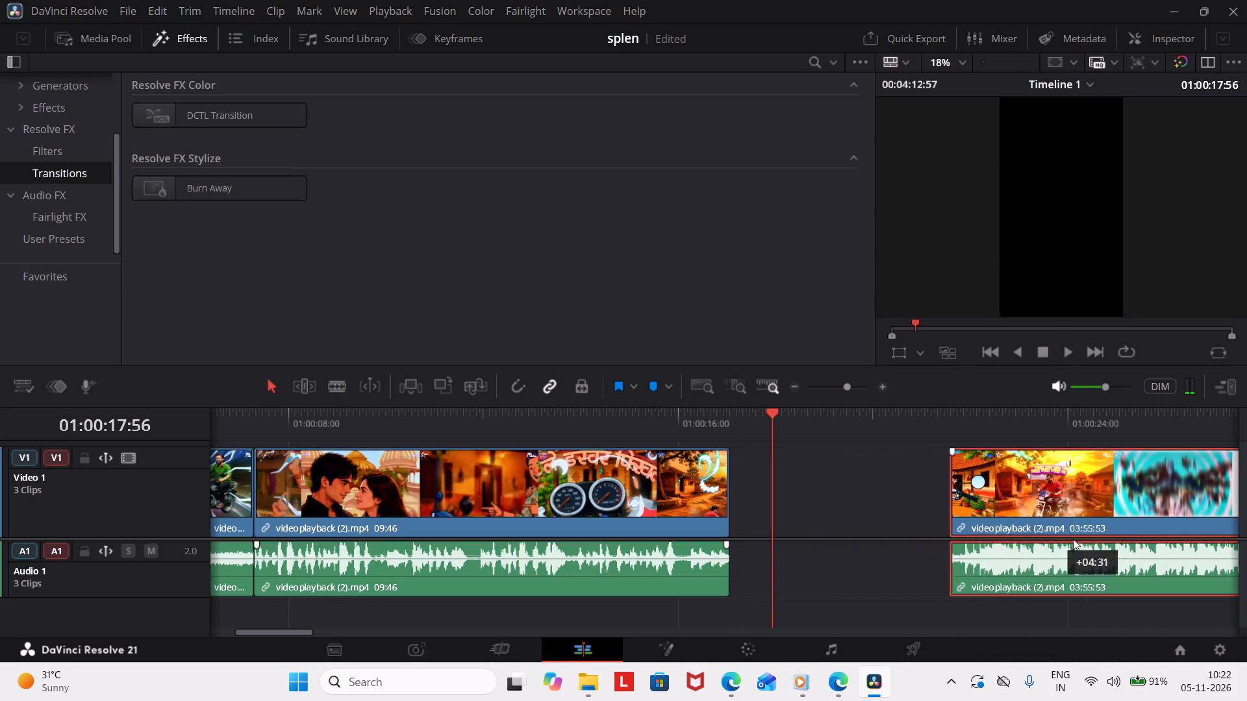
{"action": "left_click_drag", "start_coordinate": [1073, 539], "coordinate": [1246, 539]}
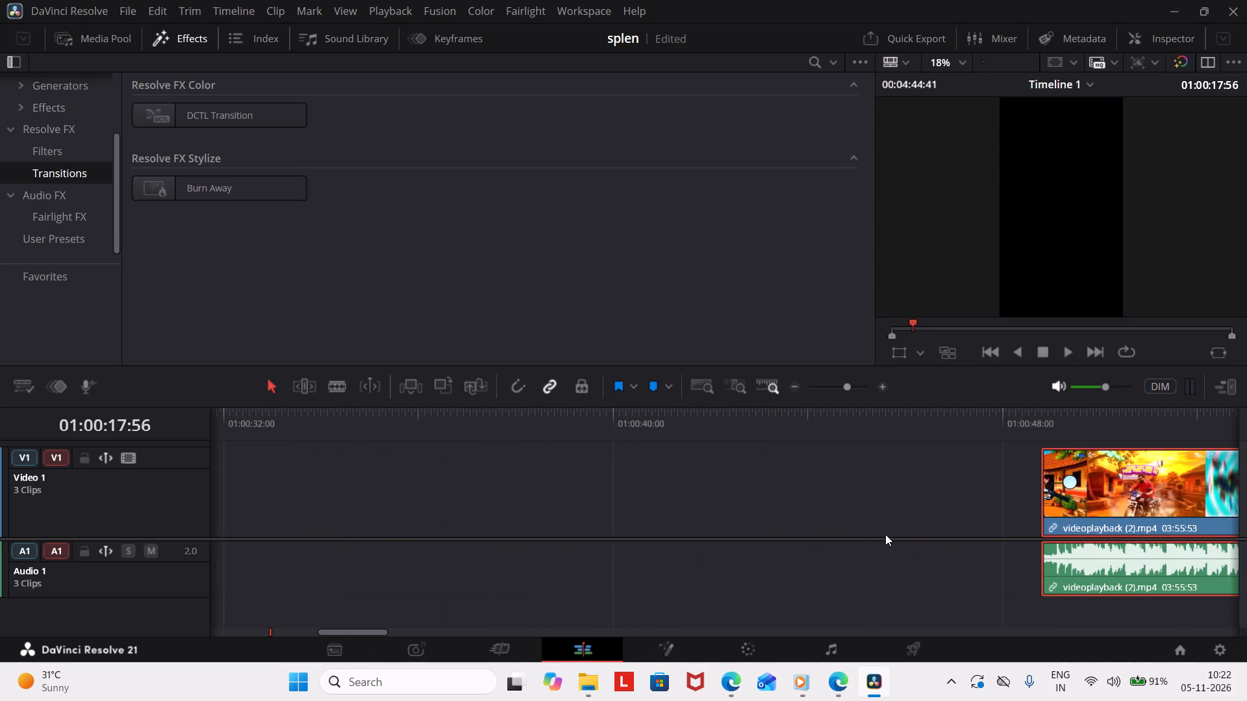
On the Cut page, place the "splender in the colony" clip in the gap directly after the second song segment.
{"action": "scroll", "coordinate": [885, 534], "scroll_direction": "right", "scroll_amount": 9}
{"action": "left_click", "coordinate": [501, 644]}
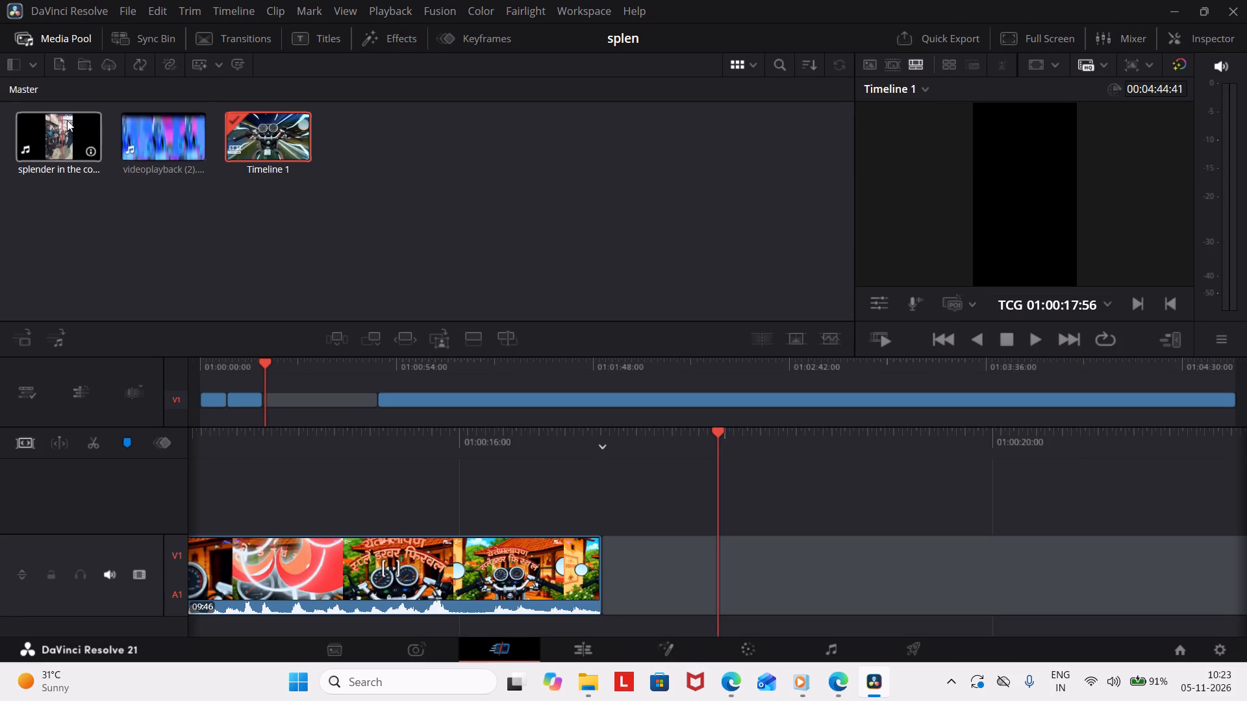
{"action": "left_click_drag", "start_coordinate": [74, 122], "coordinate": [705, 599]}
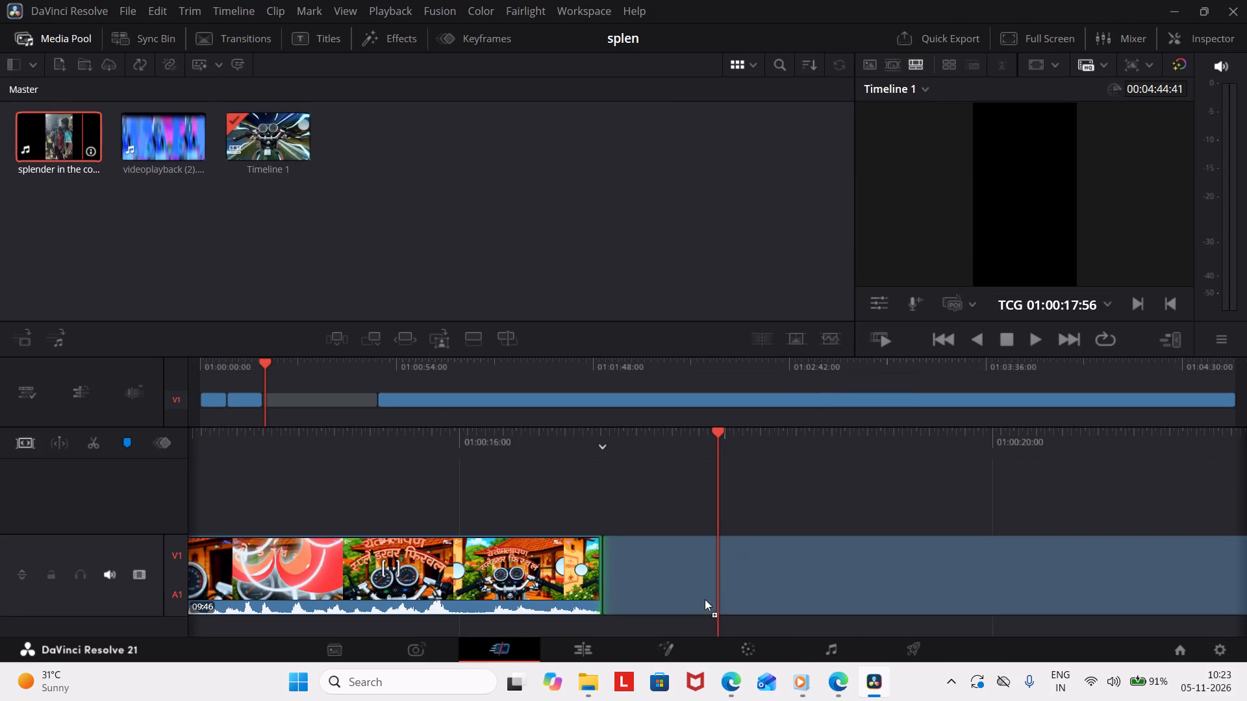
{"action": "left_click_drag", "start_coordinate": [705, 599], "coordinate": [684, 585]}
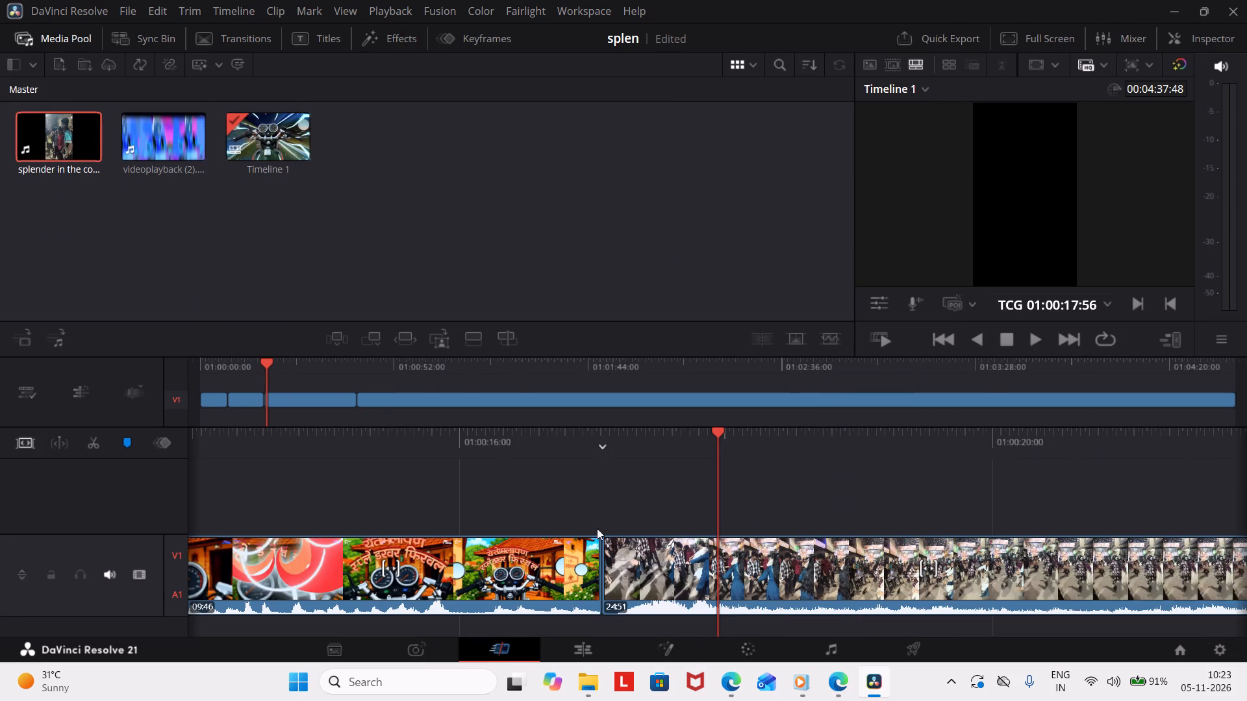
Play back and scrub the changeover from the second song segment into the "splender in the colony" clip.
{"action": "scroll", "coordinate": [571, 502], "scroll_direction": "right", "scroll_amount": 1}
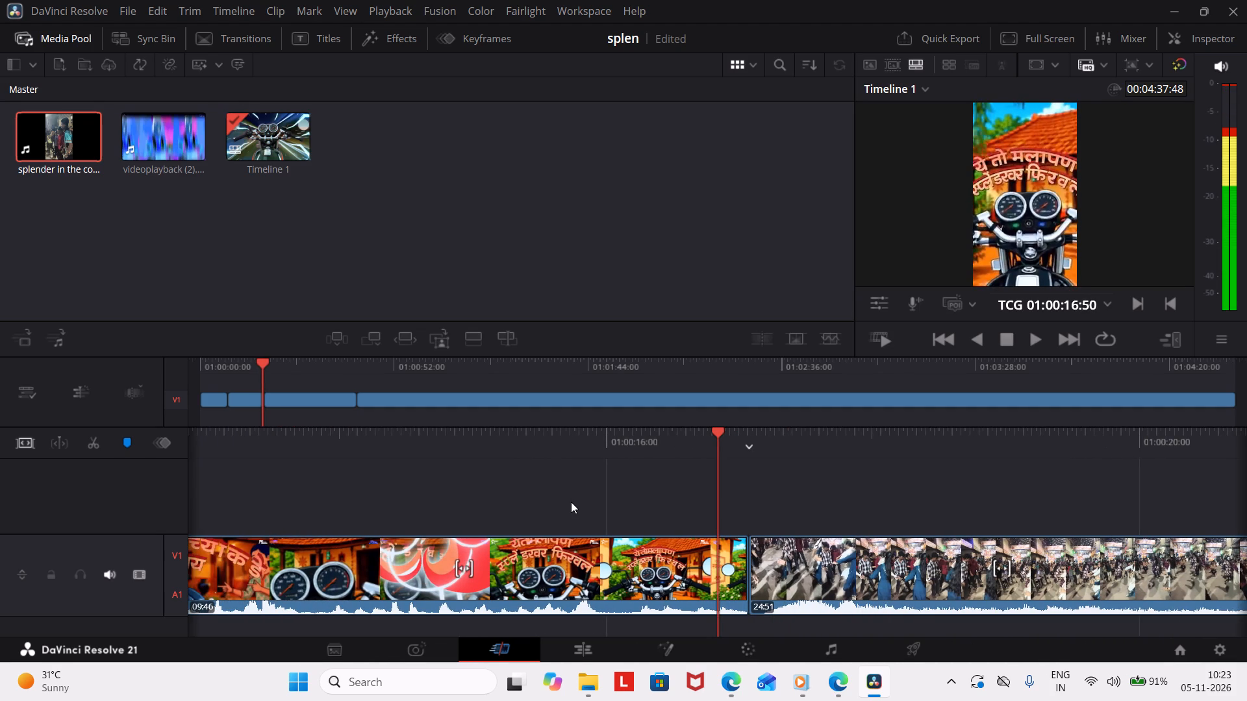
{"action": "key", "text": "space"}
{"action": "key", "text": "space"}
{"action": "key", "text": "space"}
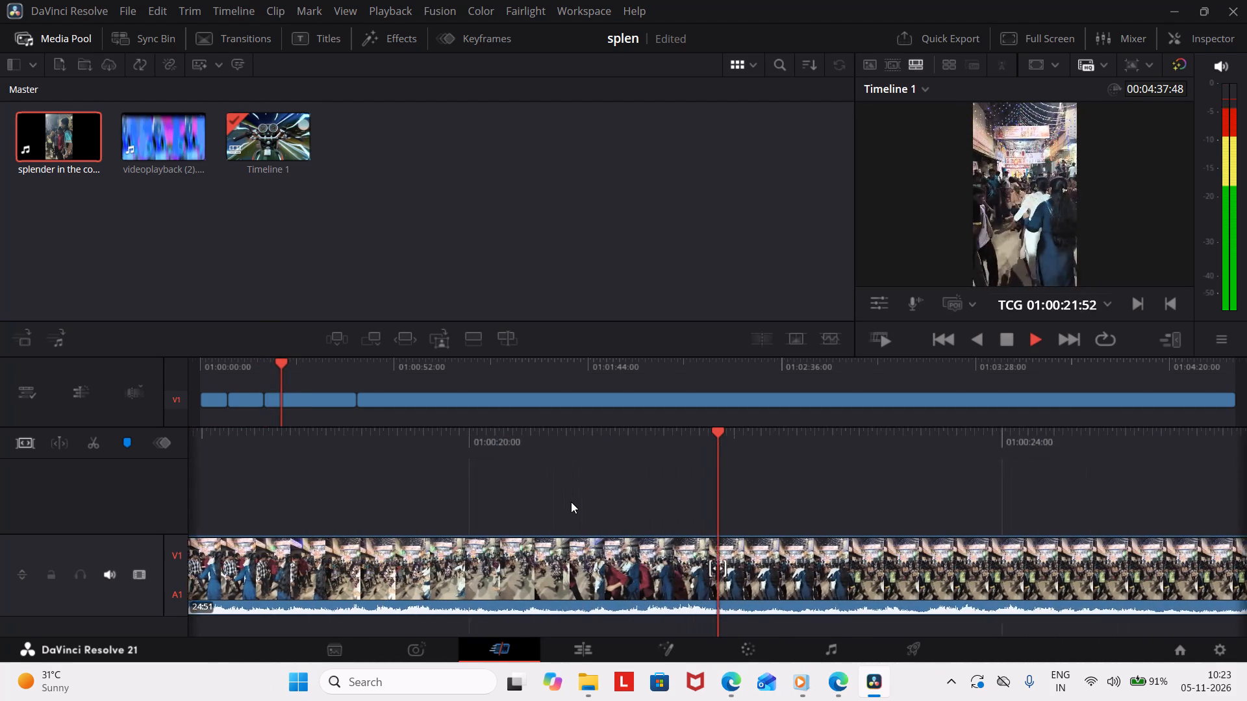
{"action": "scroll", "coordinate": [571, 502], "scroll_direction": "right", "scroll_amount": 3}
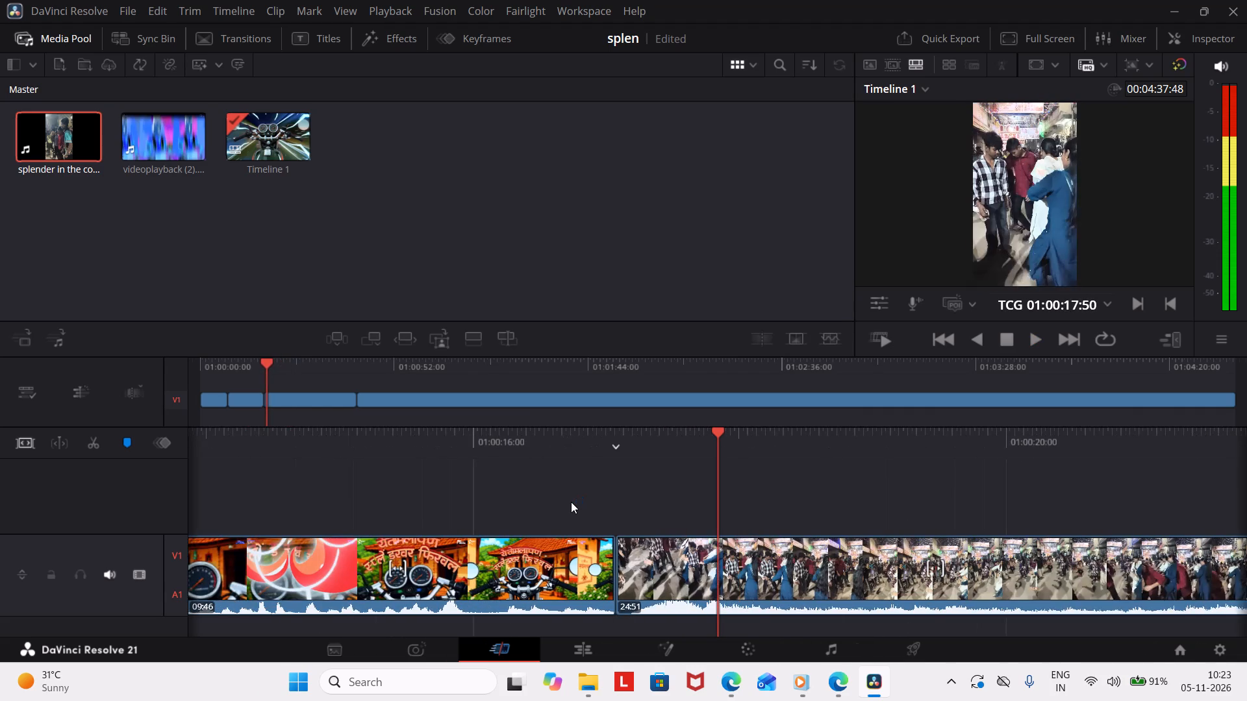
{"action": "scroll", "coordinate": [571, 502], "scroll_direction": "right", "scroll_amount": 5}
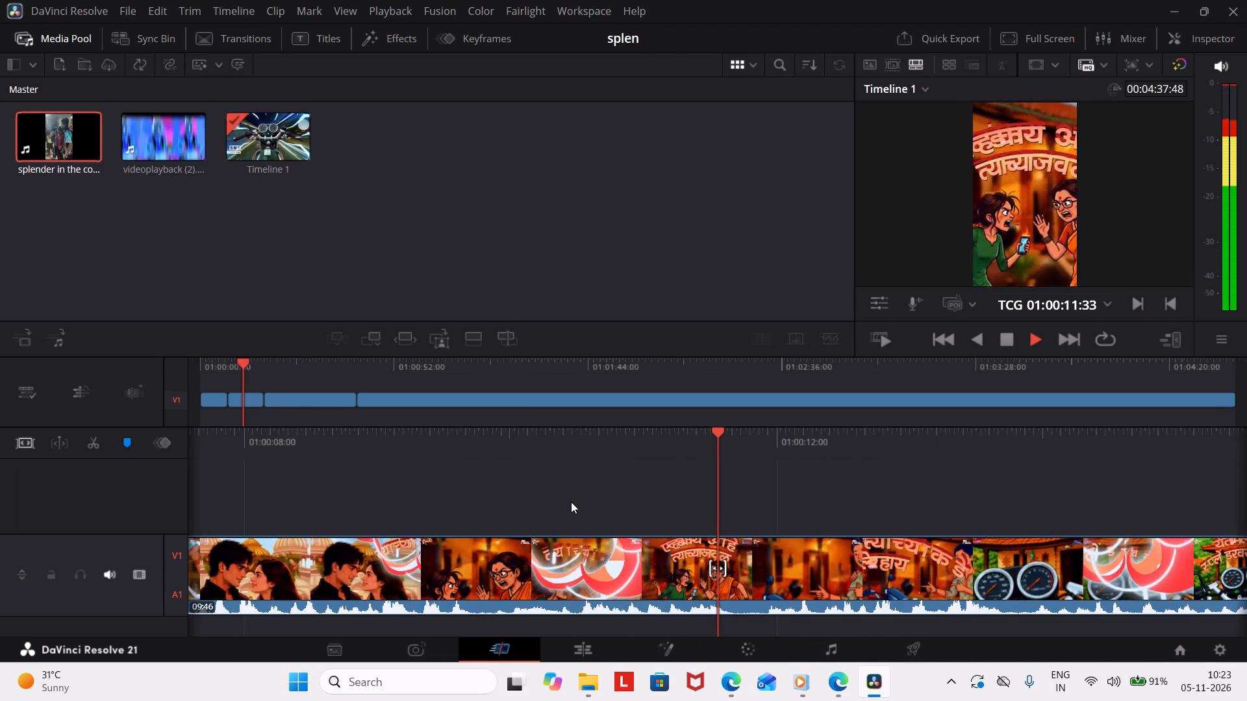
{"action": "key", "text": "space"}
{"action": "key", "text": "space"}
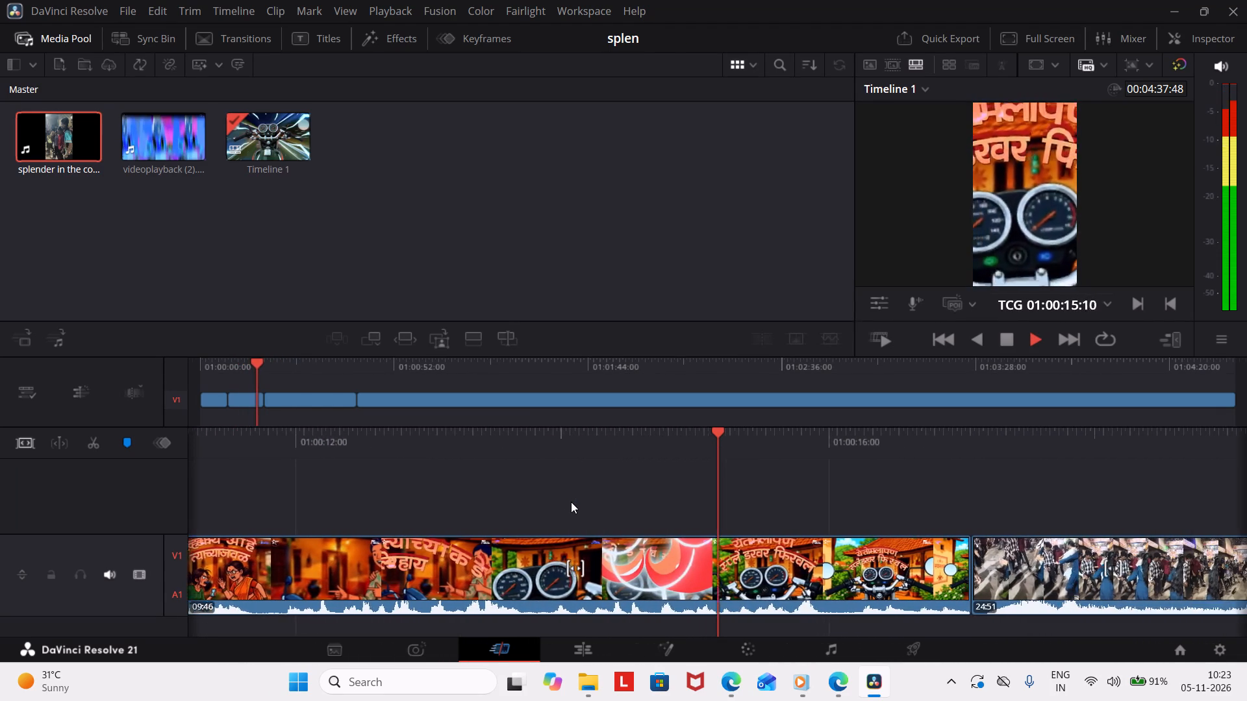
{"action": "key", "text": "space"}
{"action": "key", "text": "space"}
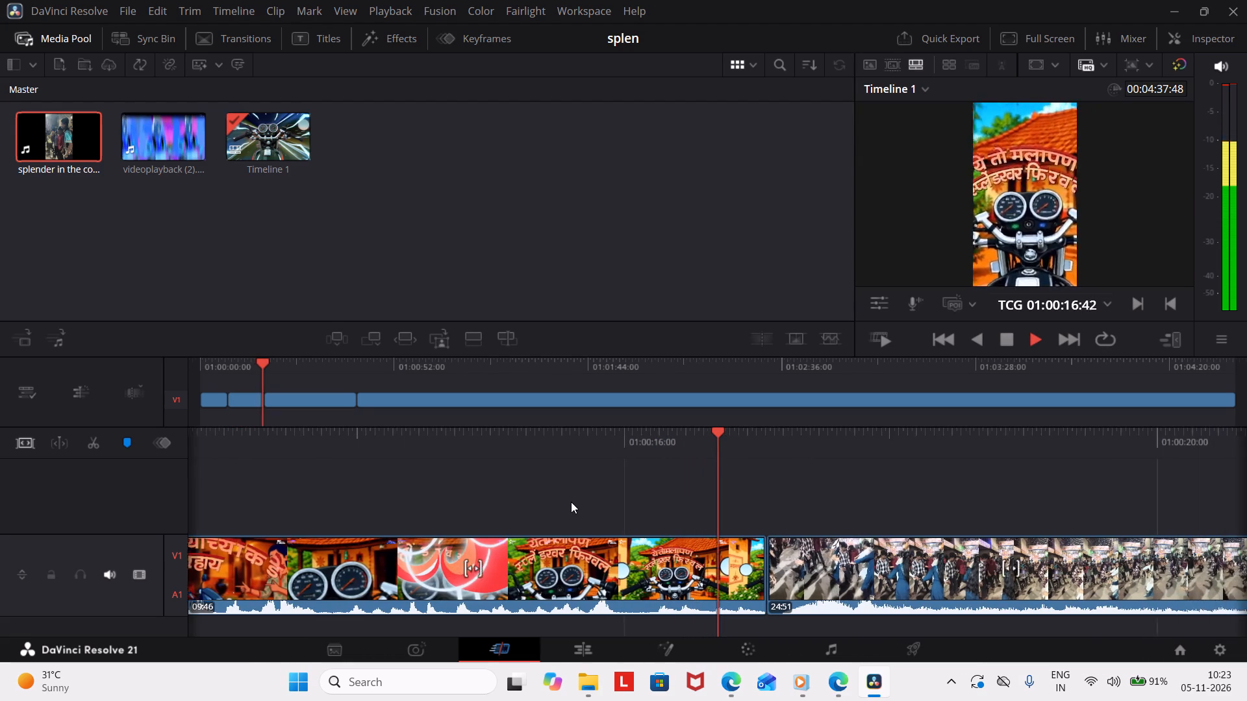
{"action": "key", "text": "space"}
{"action": "key", "text": "space"}
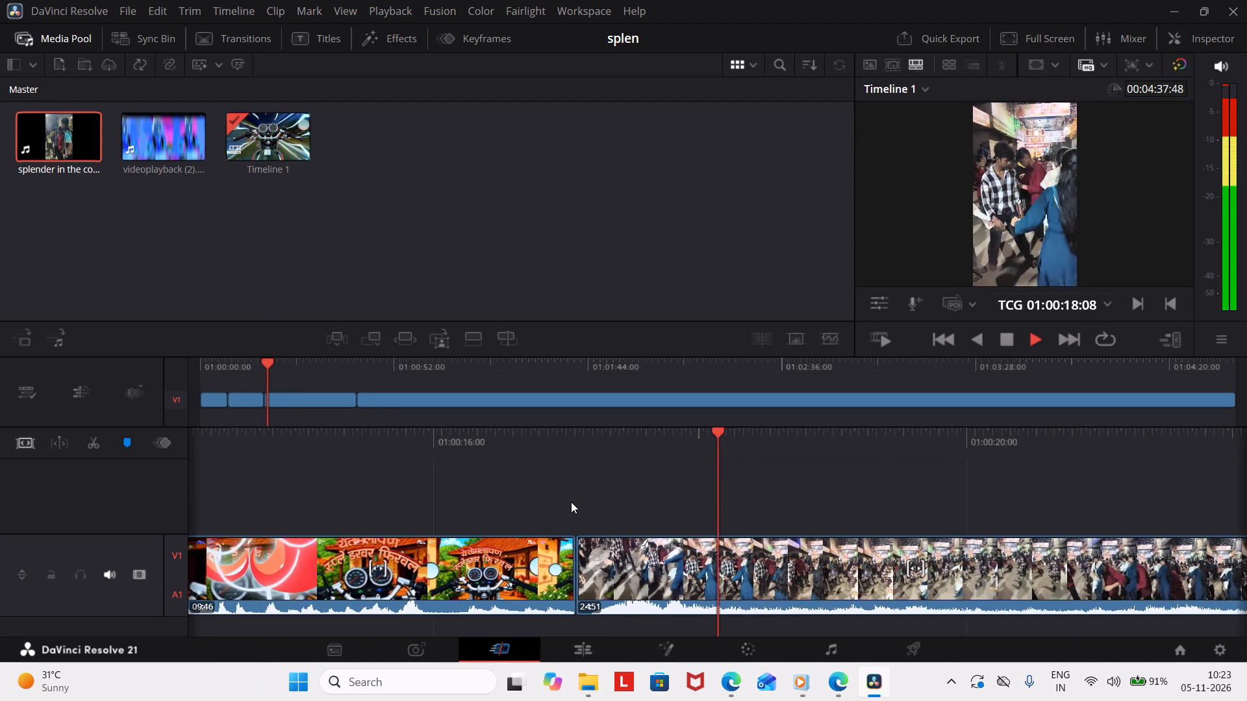
{"action": "key", "text": "space"}
{"action": "key", "text": "space"}
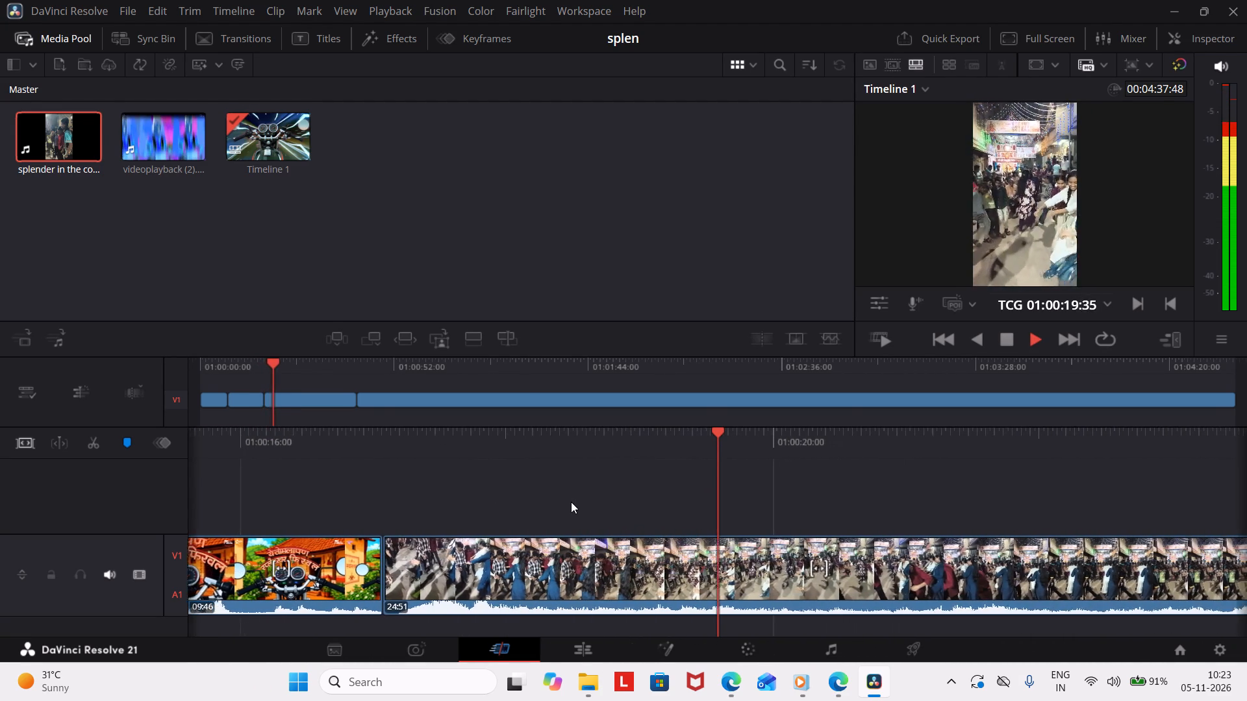
{"action": "key", "text": "space"}
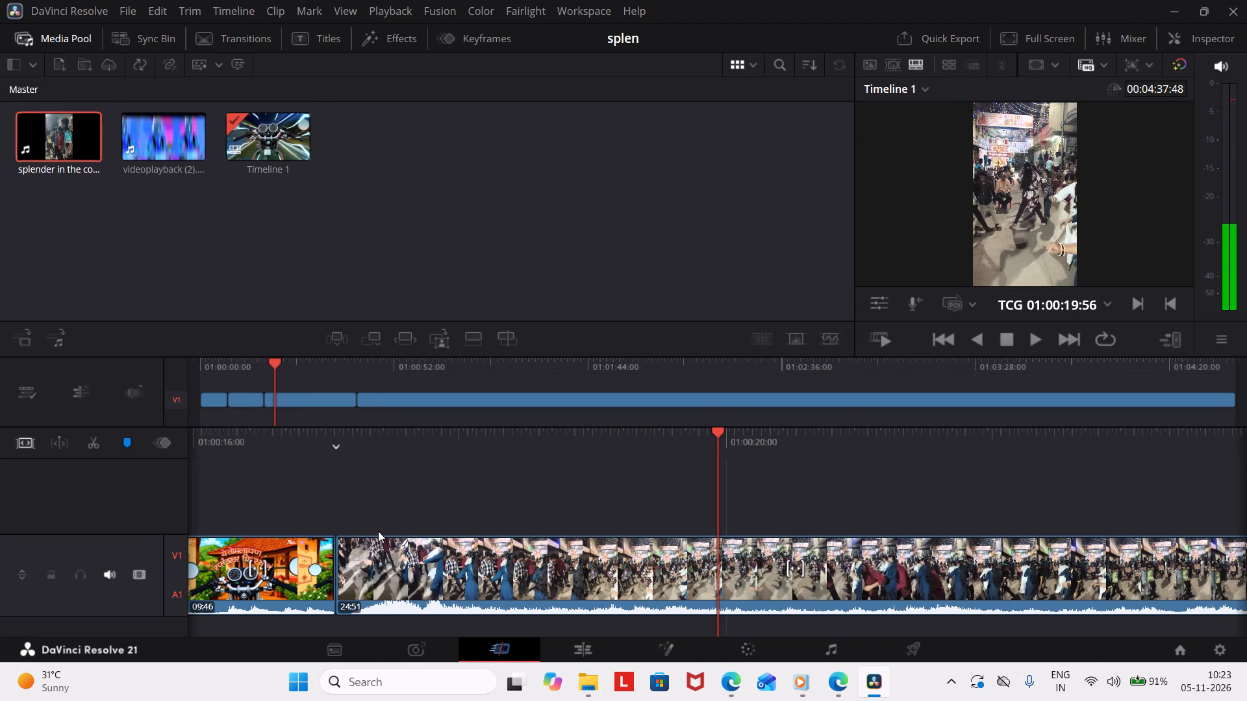
On the Edit page, apply the Burn Away transition to the start of the "splender in the colony" clip.
{"action": "scroll", "coordinate": [378, 531], "scroll_direction": "right", "scroll_amount": 3}
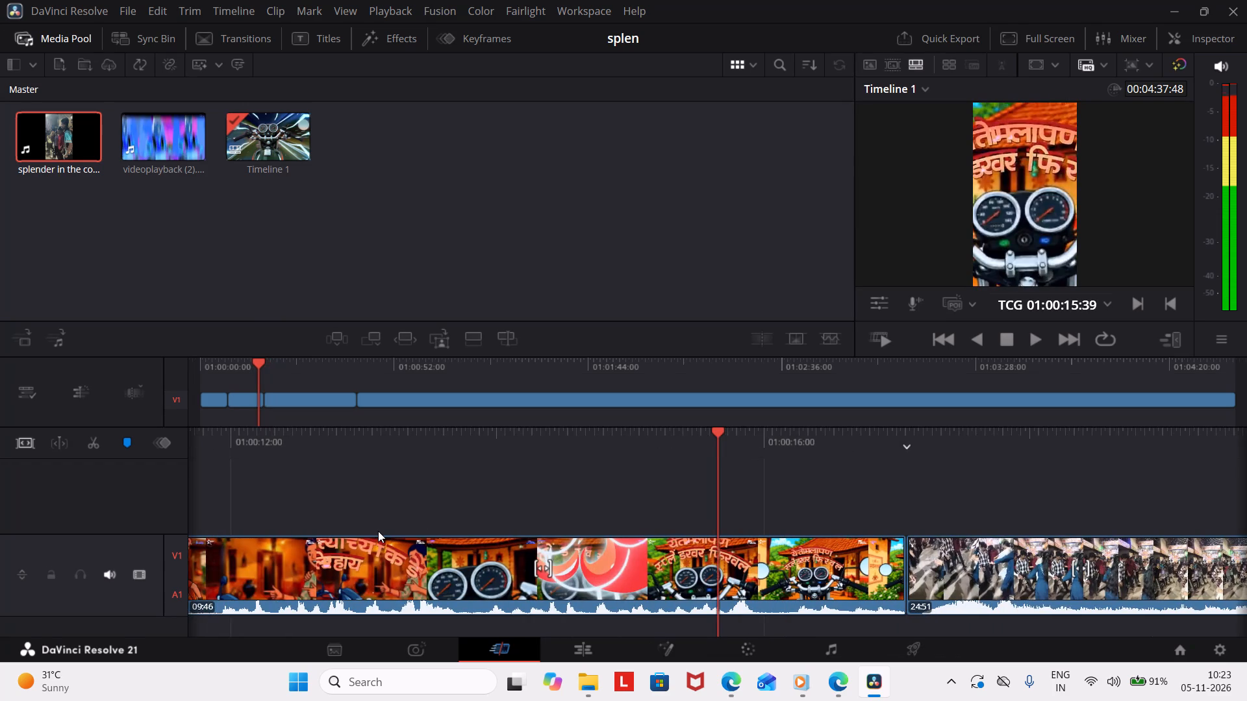
{"action": "scroll", "coordinate": [378, 531], "scroll_direction": "left", "scroll_amount": 1}
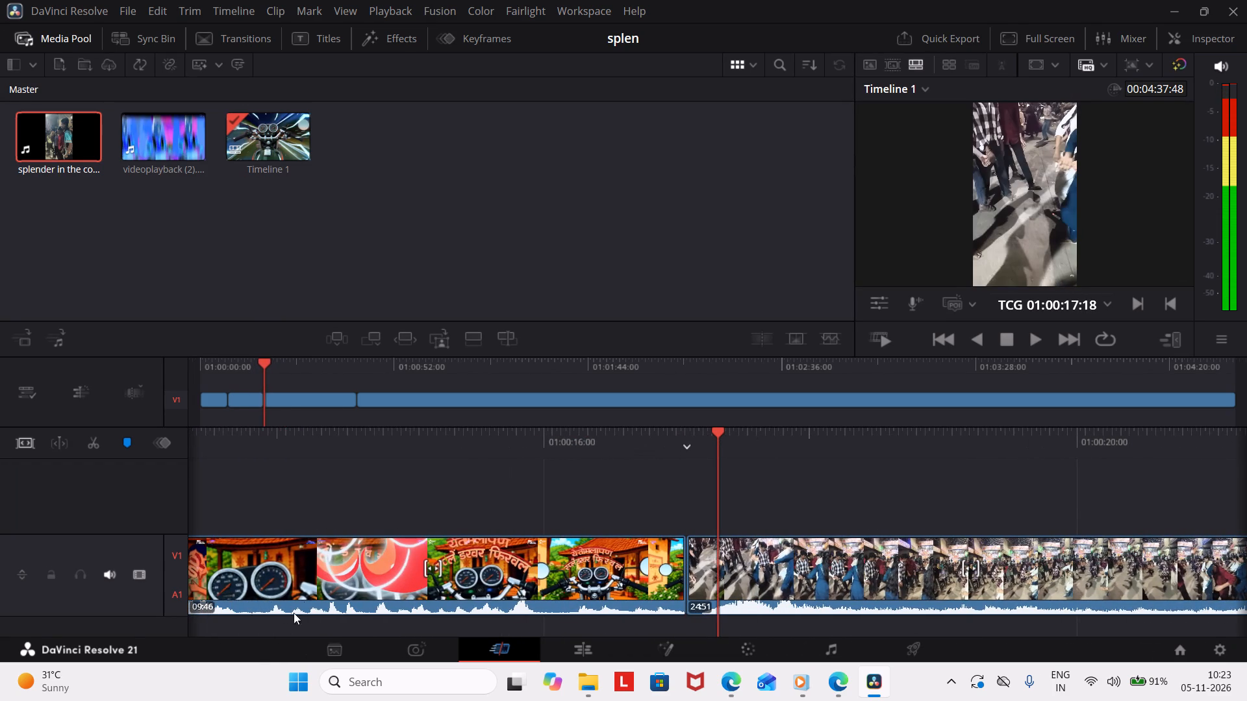
{"action": "left_click", "coordinate": [596, 648]}
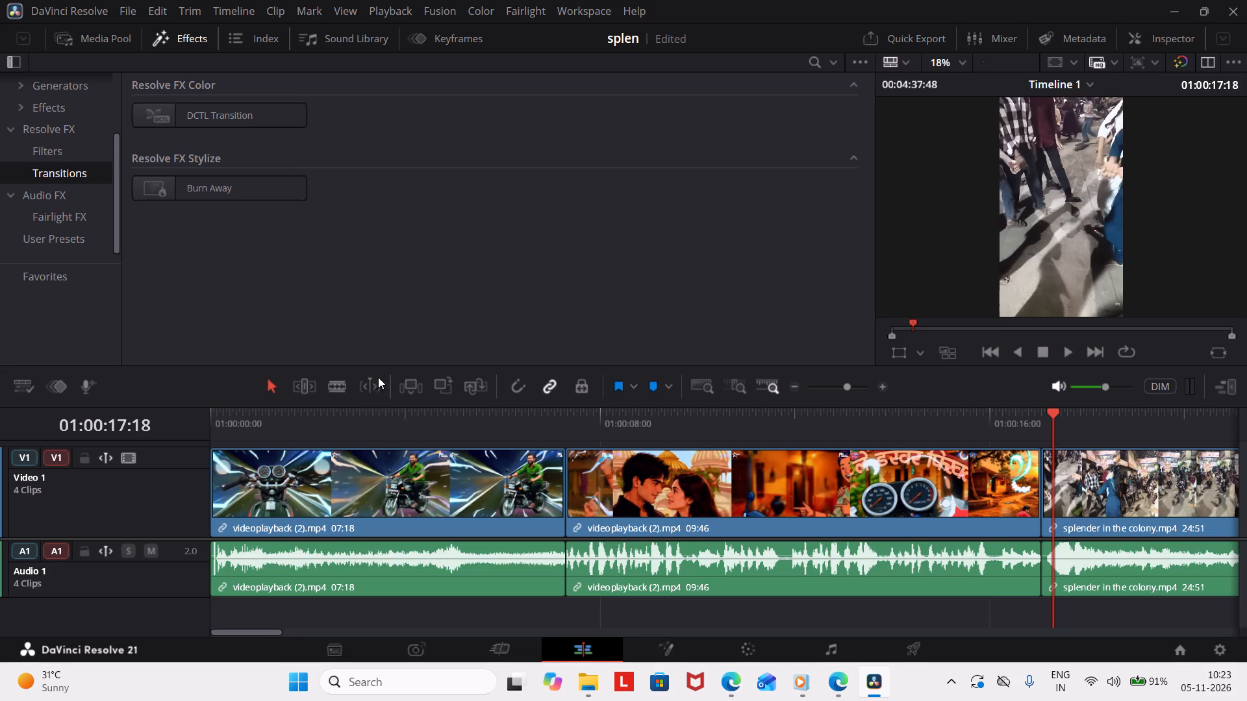
{"action": "left_click_drag", "start_coordinate": [220, 190], "coordinate": [660, 366]}
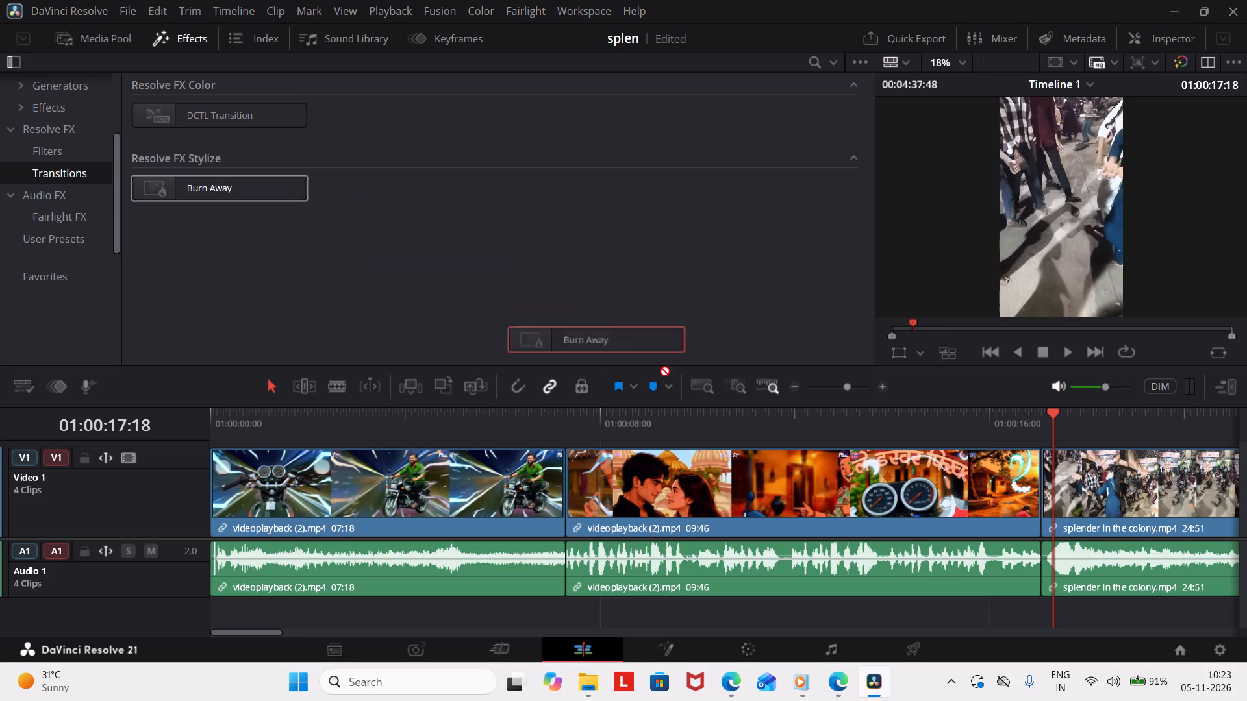
{"action": "left_click_drag", "start_coordinate": [660, 366], "coordinate": [1106, 484]}
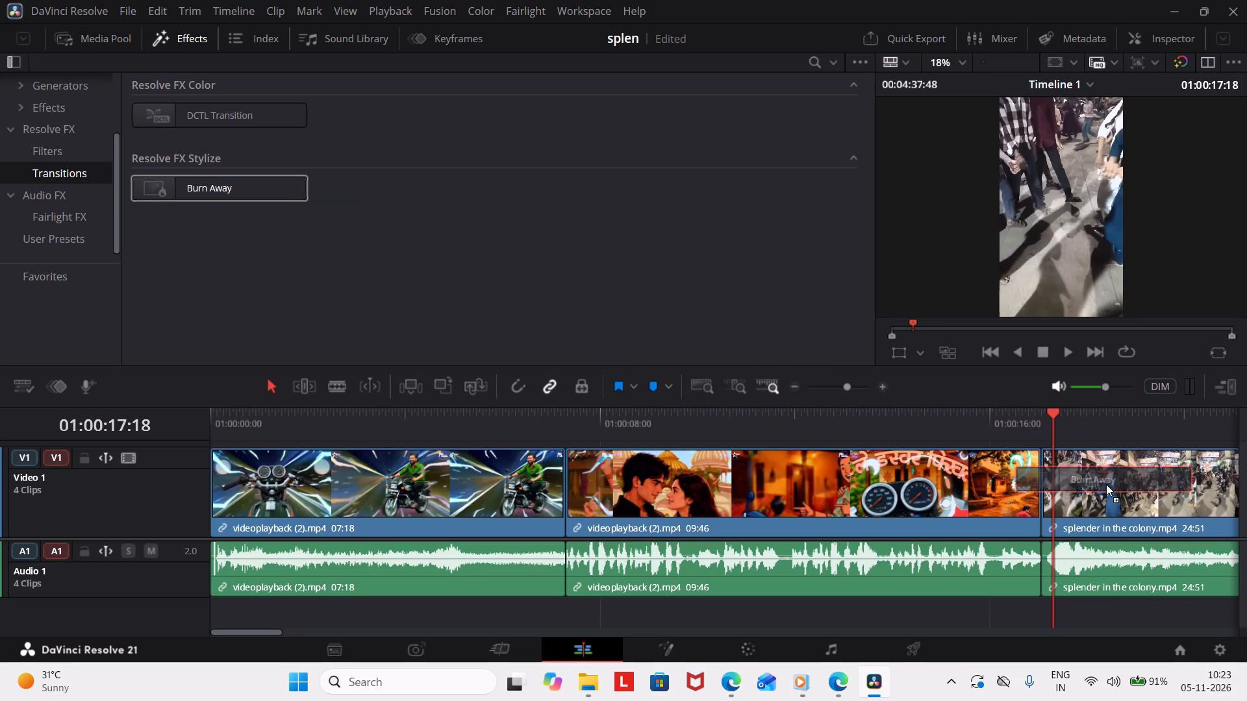
{"action": "left_click_drag", "start_coordinate": [1106, 484], "coordinate": [1073, 504]}
Play back from just before the Burn Away transition and watch the changeover into the "splender in the colony" clip.
{"action": "scroll", "coordinate": [744, 345], "scroll_direction": "right", "scroll_amount": 1}
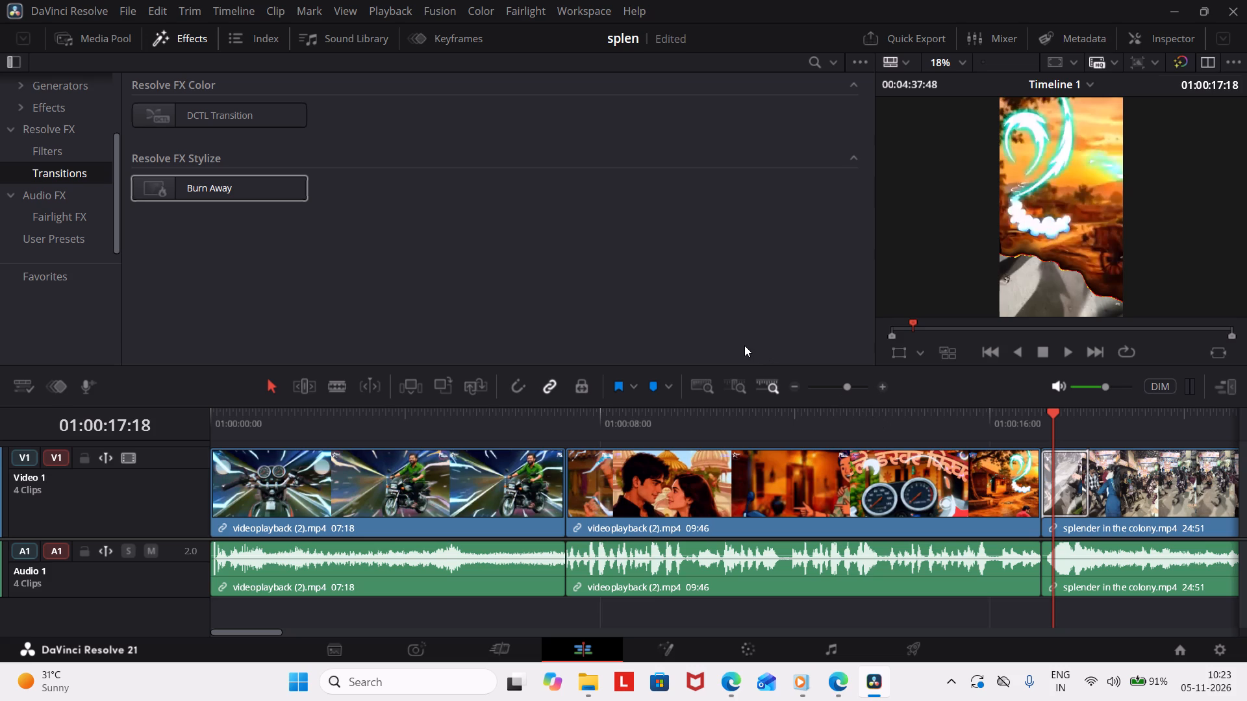
{"action": "scroll", "coordinate": [744, 345], "scroll_direction": "right", "scroll_amount": 1}
{"action": "left_click_drag", "start_coordinate": [1052, 411], "coordinate": [1033, 419]}
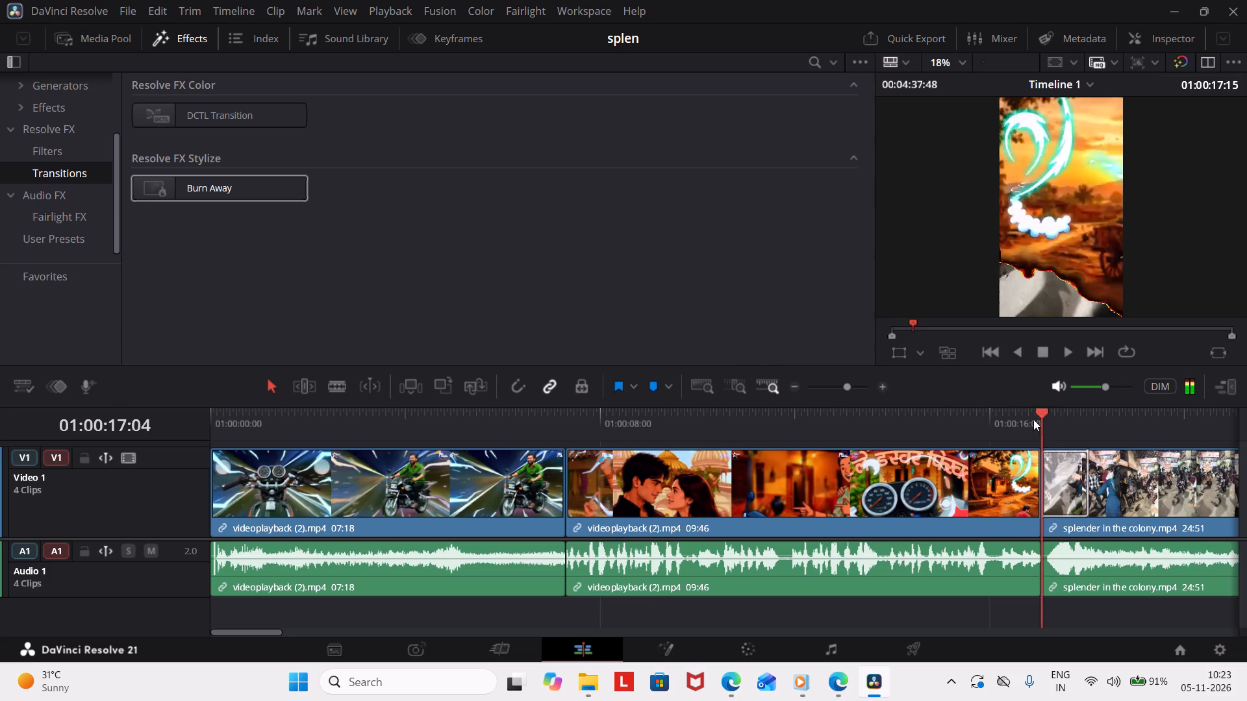
{"action": "left_click_drag", "start_coordinate": [1033, 419], "coordinate": [1024, 454]}
{"action": "left_click", "coordinate": [1024, 454]}
{"action": "key", "text": "space"}
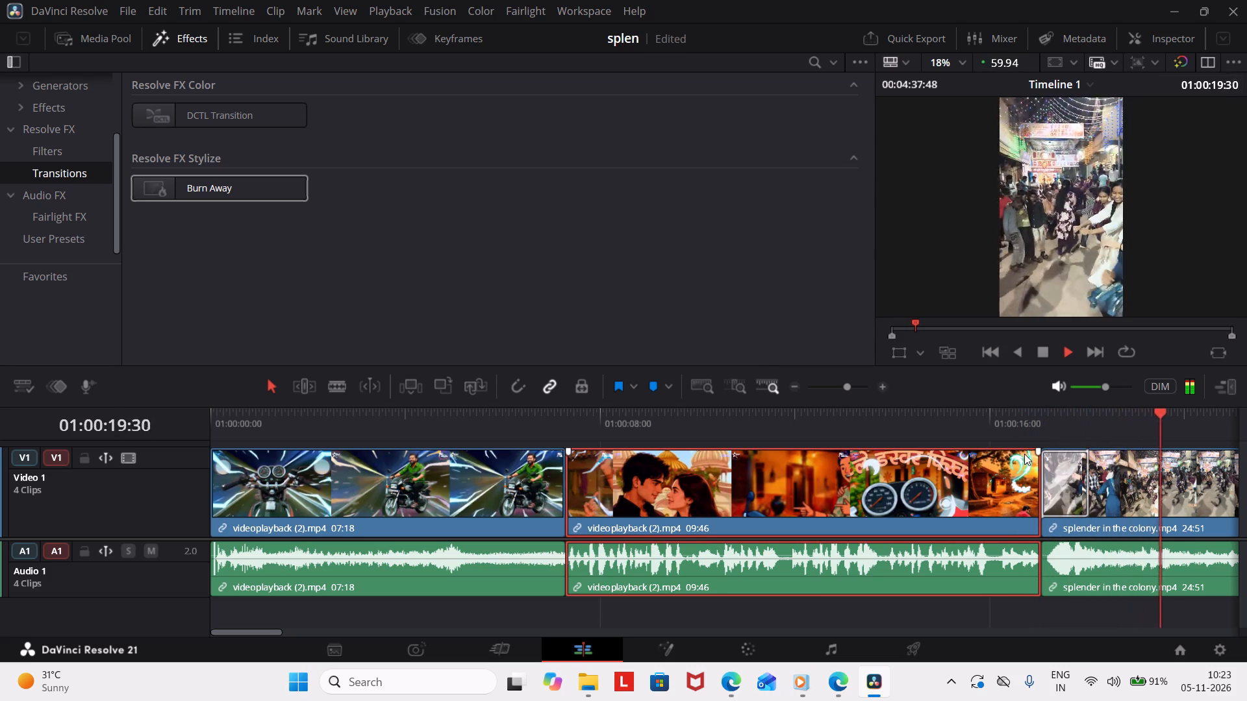
{"action": "scroll", "coordinate": [1077, 430], "scroll_direction": "left", "scroll_amount": 1}
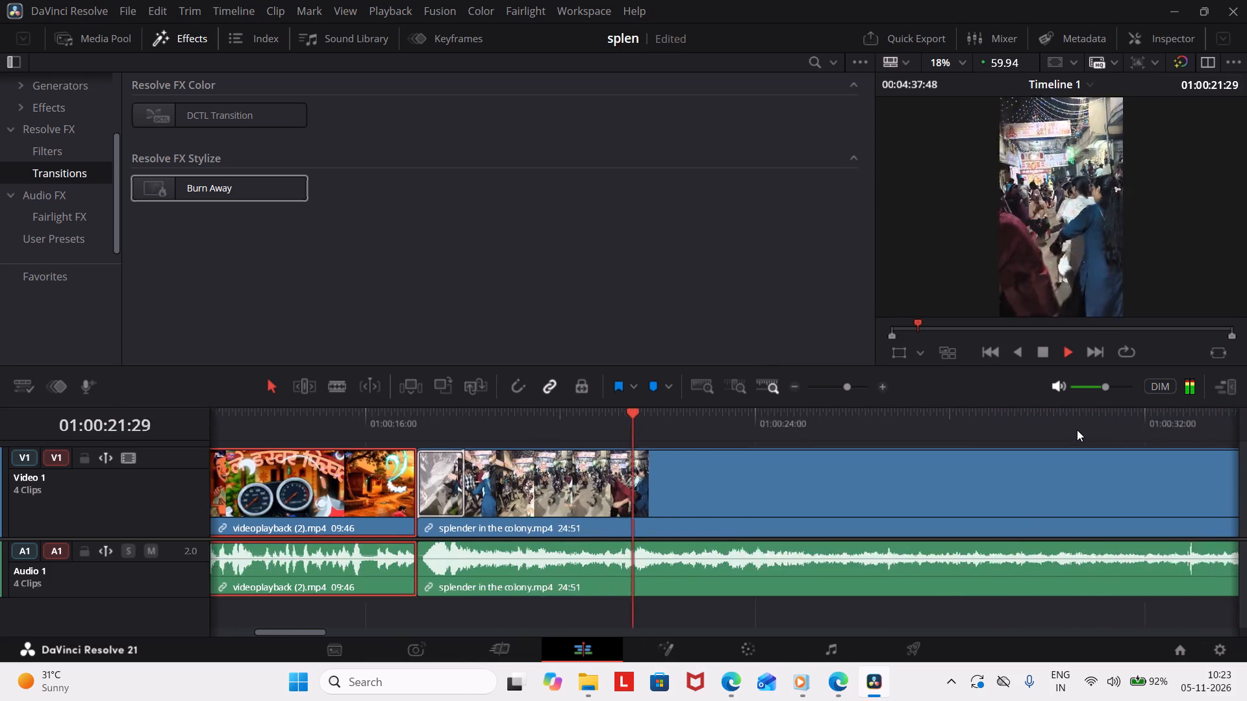
{"action": "scroll", "coordinate": [1077, 430], "scroll_direction": "left", "scroll_amount": 1}
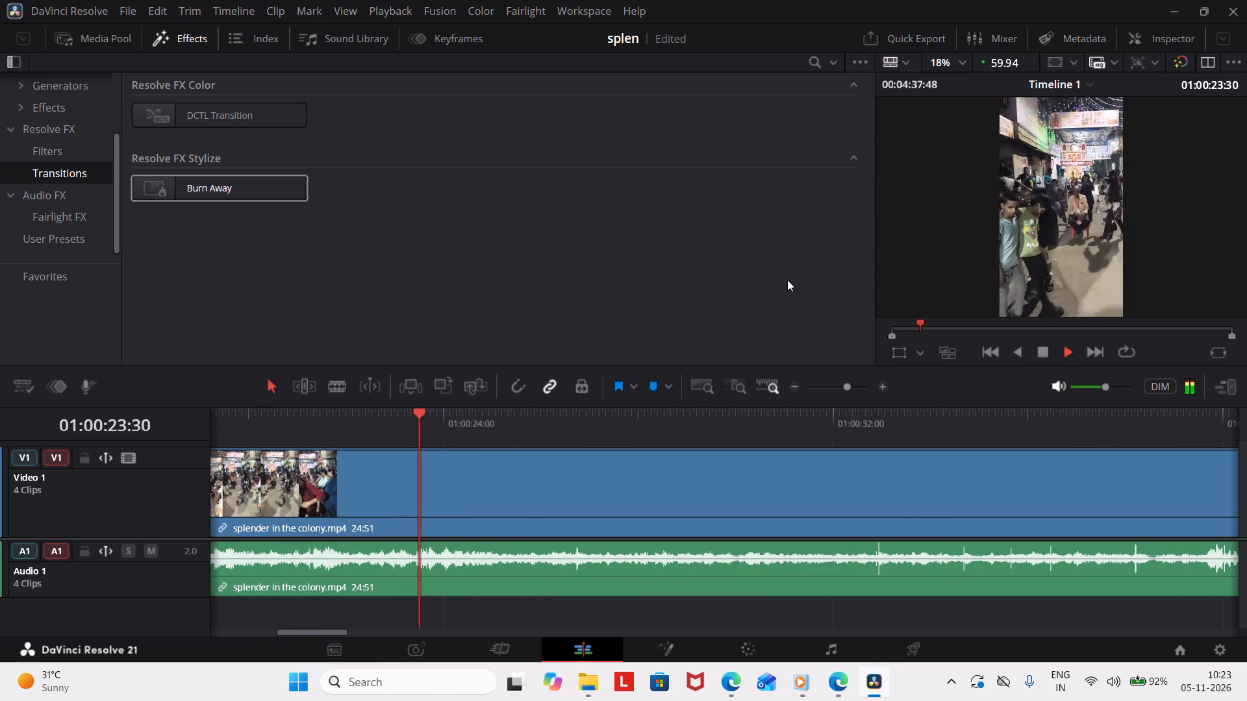
{"action": "left_click", "coordinate": [787, 280]}
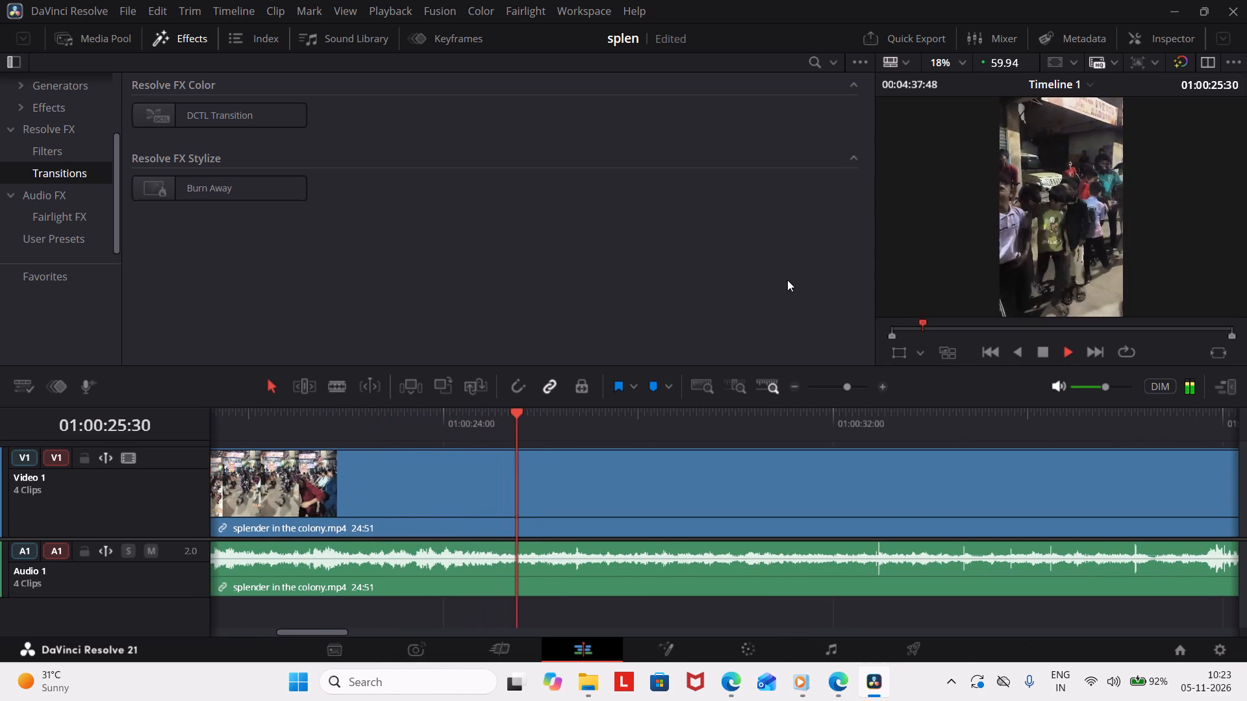
{"action": "left_click", "coordinate": [828, 287]}
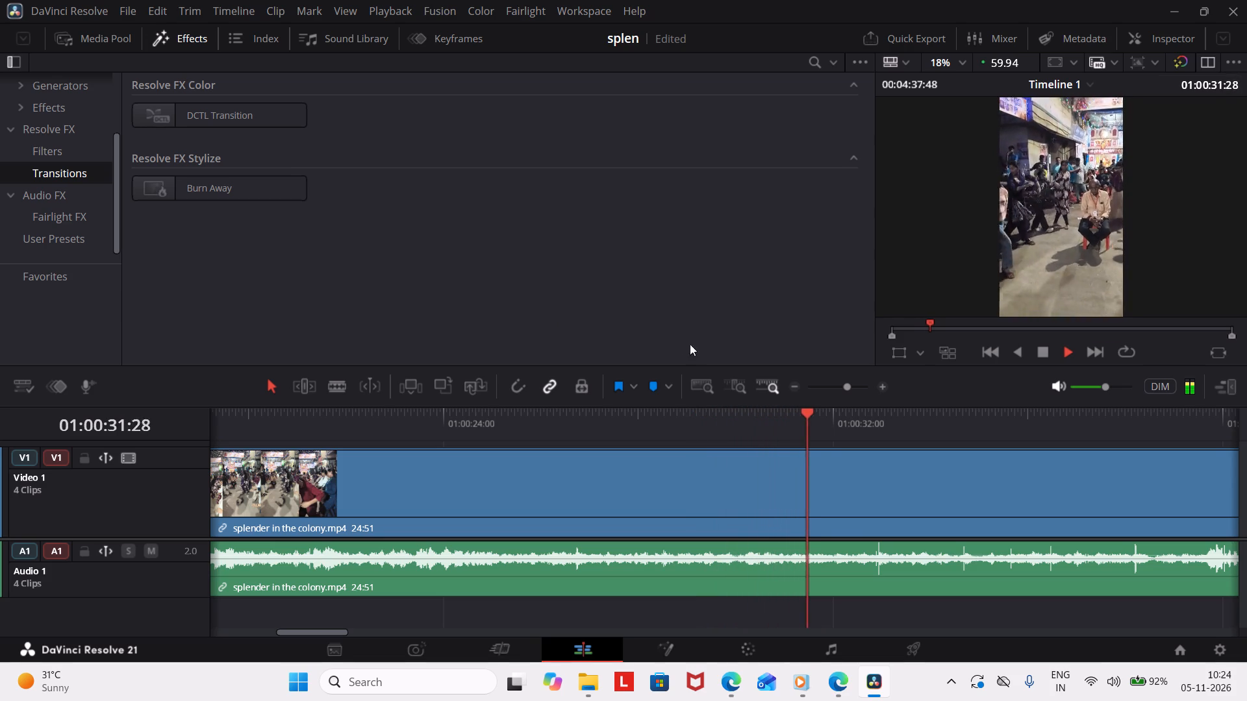
Play the rest of the "splender in the colony" clip, stopping and starting around its changeover to the last song segment.
{"action": "scroll", "coordinate": [1082, 458], "scroll_direction": "left", "scroll_amount": 1}
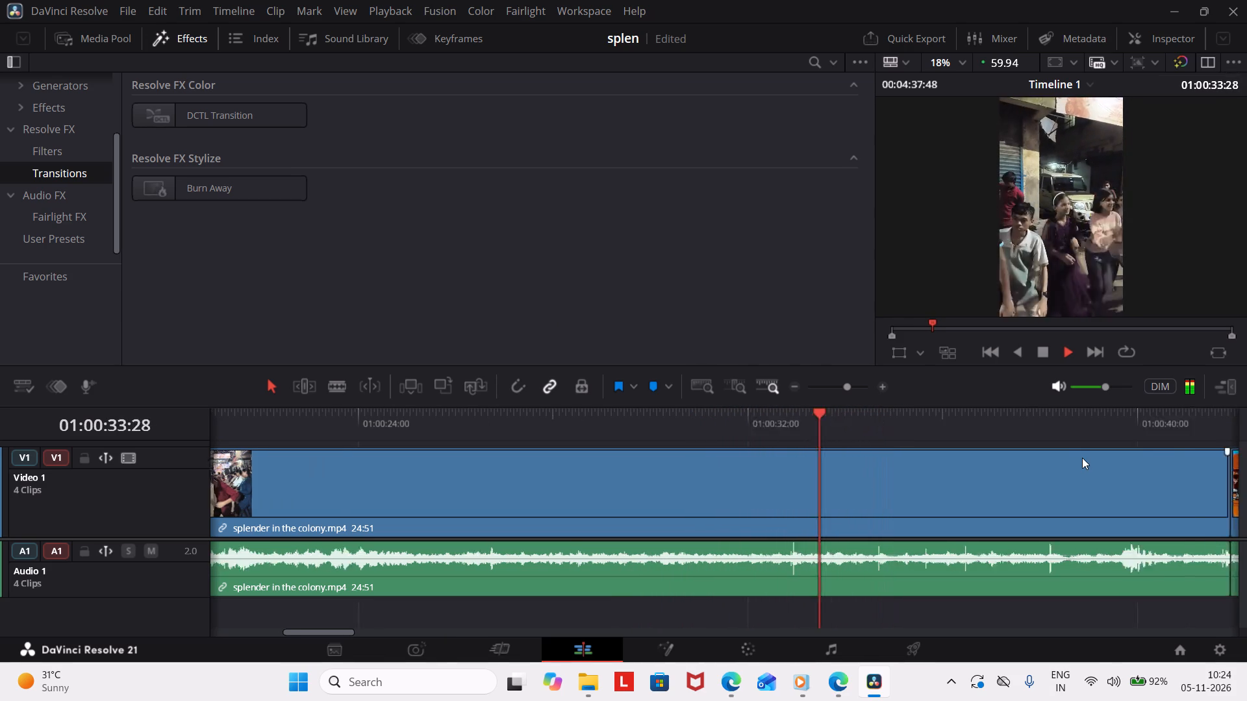
{"action": "scroll", "coordinate": [1082, 458], "scroll_direction": "left", "scroll_amount": 2}
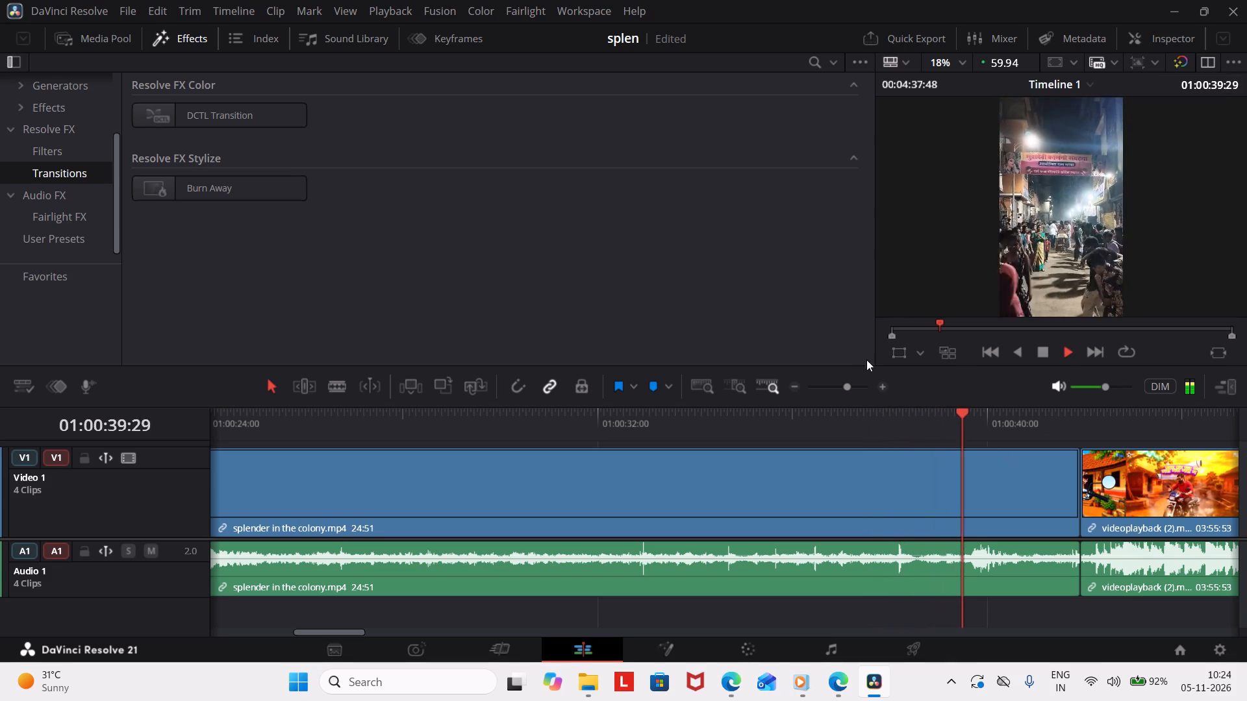
{"action": "key", "text": "space"}
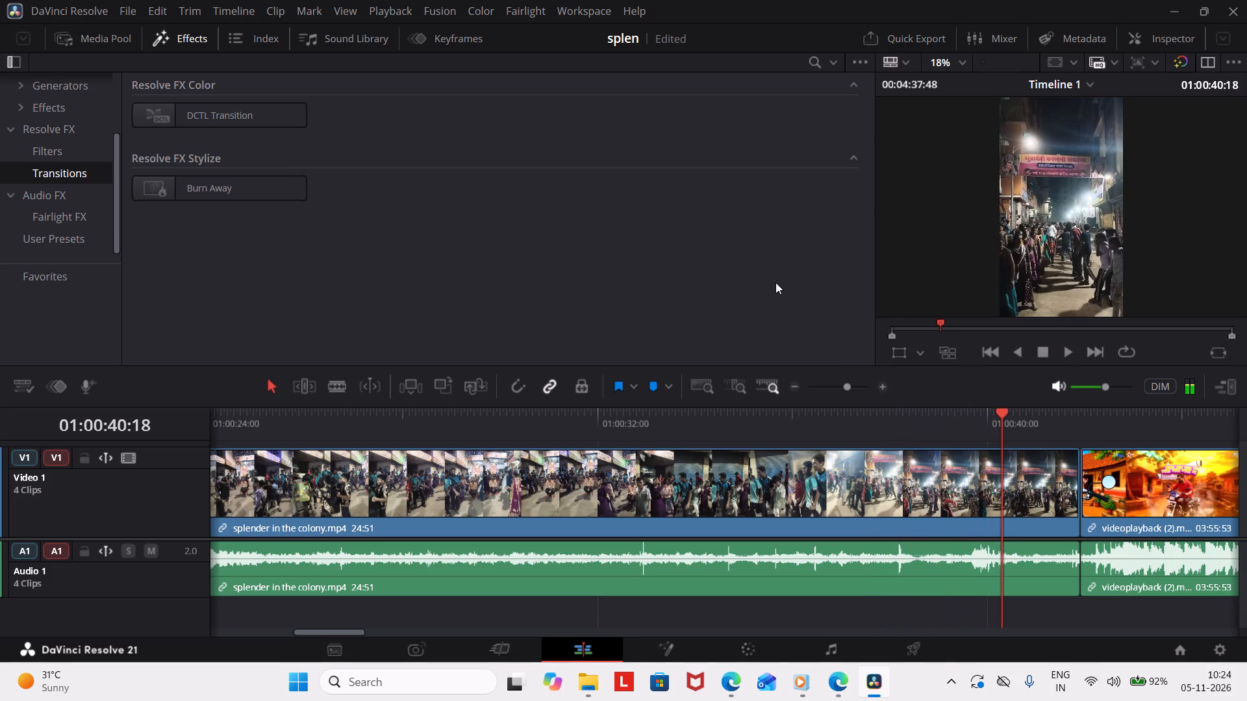
{"action": "key", "text": "space"}
{"action": "key", "text": "space"}
{"action": "key", "text": "space"}
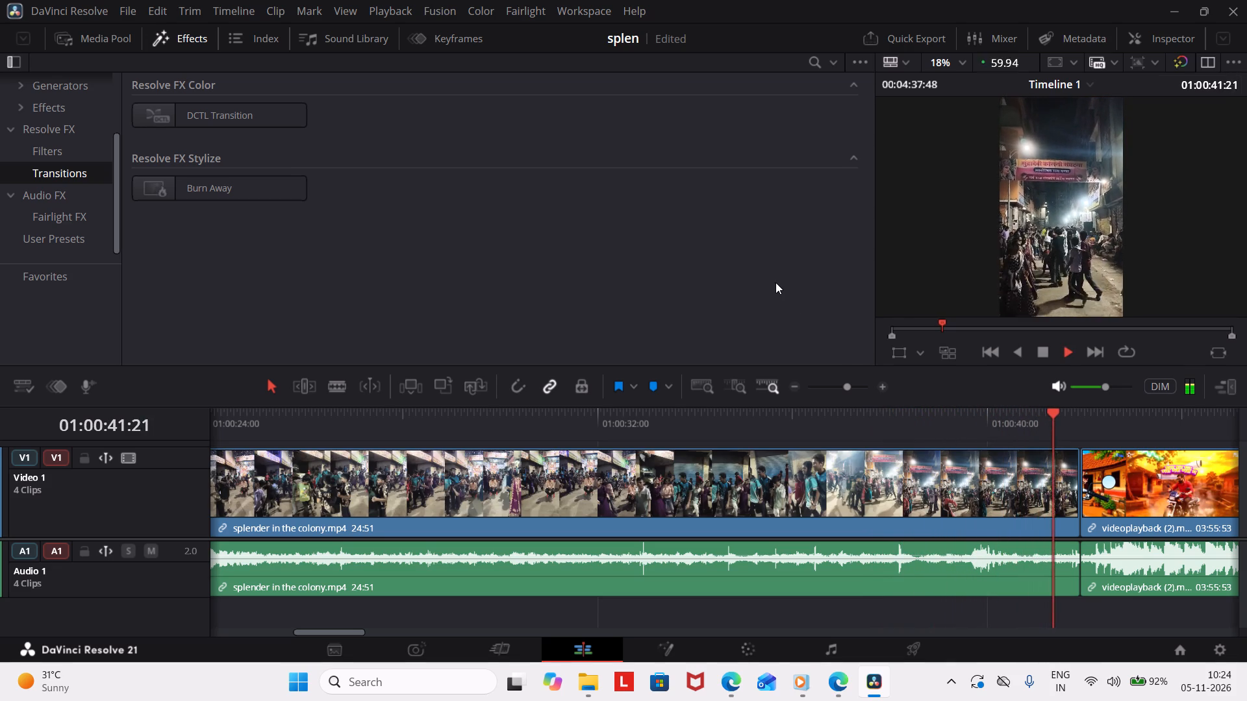
{"action": "key", "text": "space"}
{"action": "key", "text": "space"}
{"action": "key", "text": "space"}
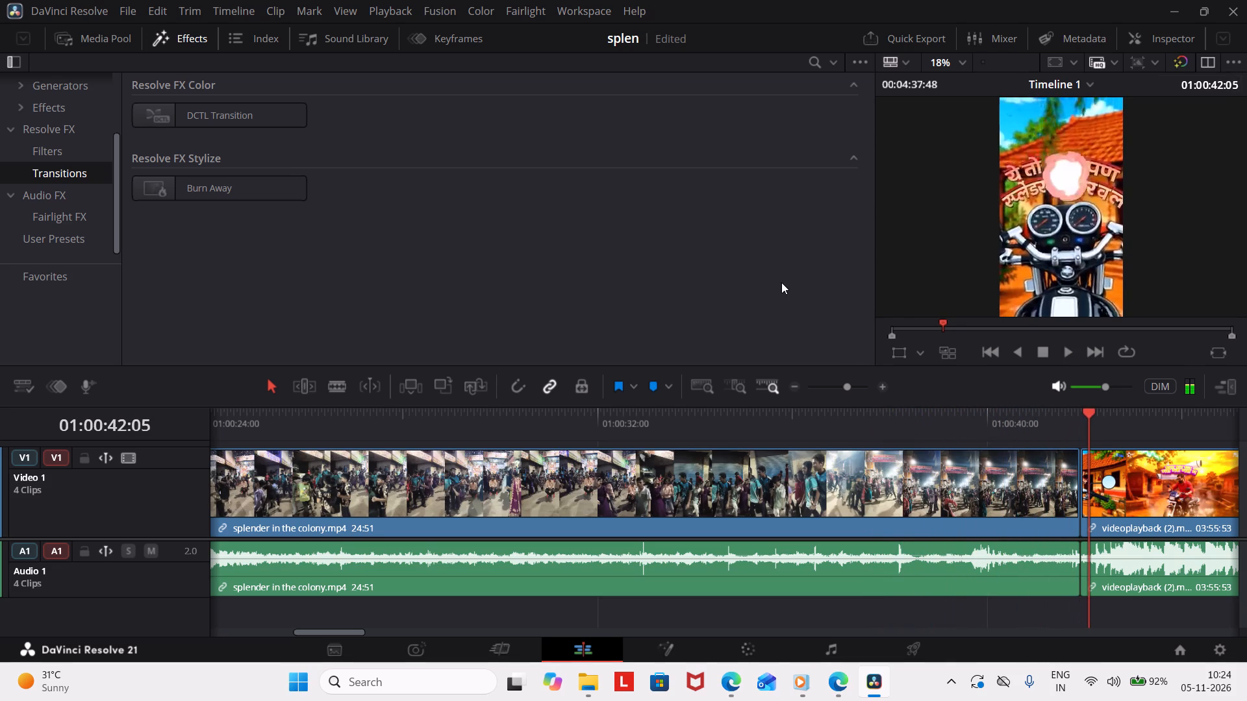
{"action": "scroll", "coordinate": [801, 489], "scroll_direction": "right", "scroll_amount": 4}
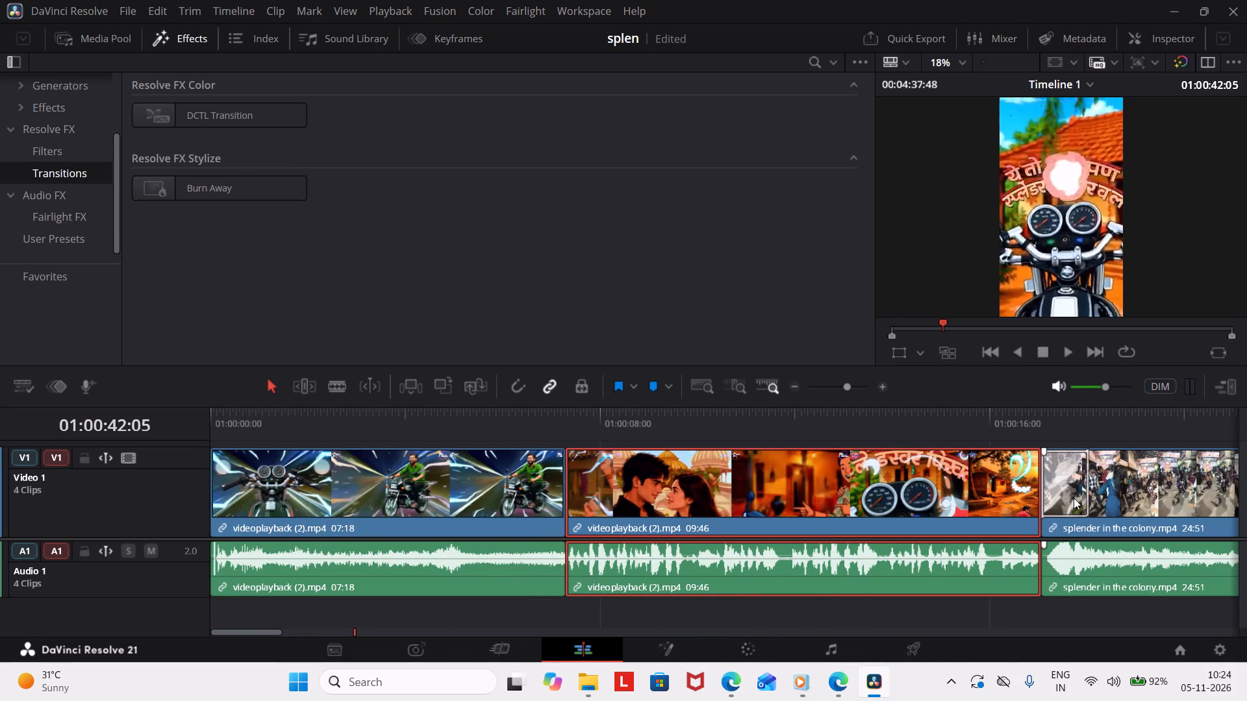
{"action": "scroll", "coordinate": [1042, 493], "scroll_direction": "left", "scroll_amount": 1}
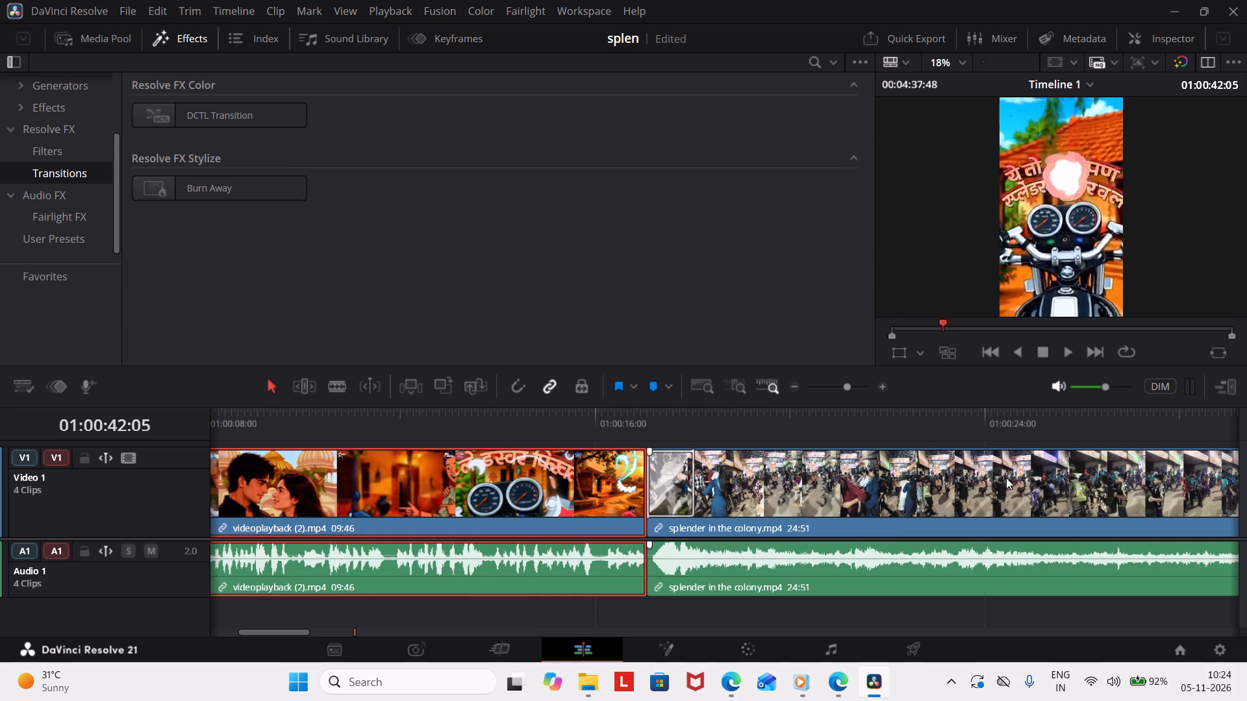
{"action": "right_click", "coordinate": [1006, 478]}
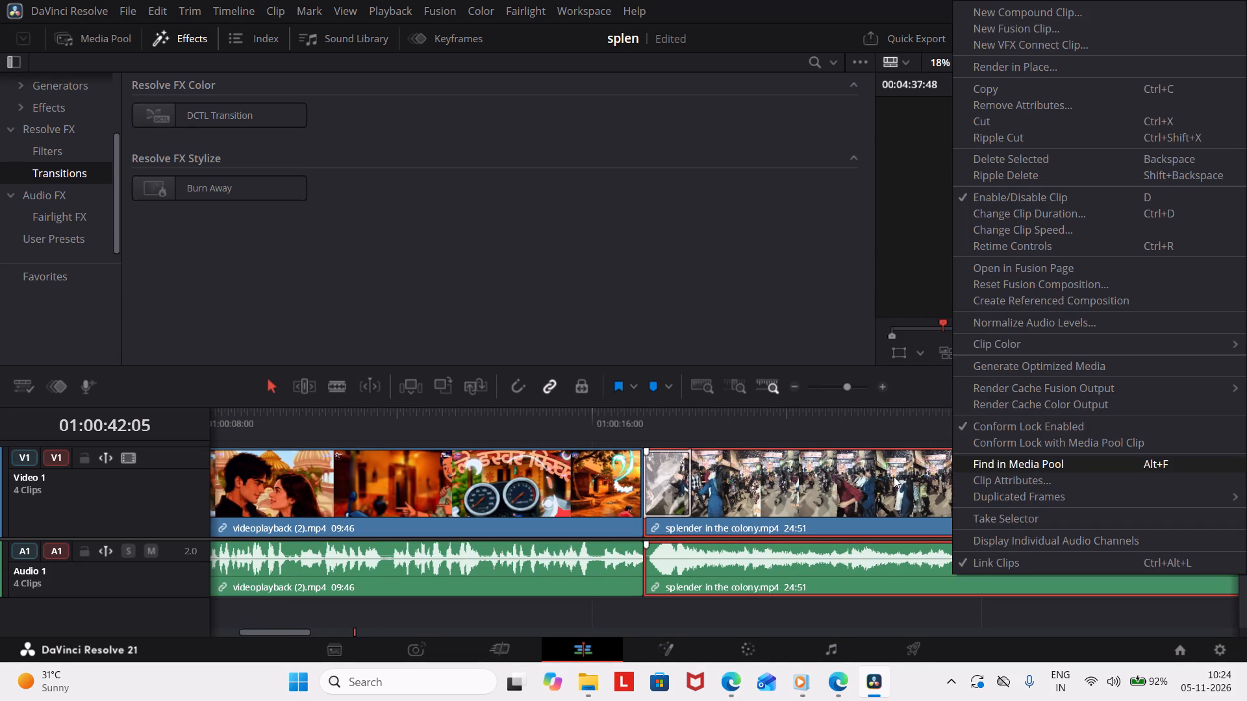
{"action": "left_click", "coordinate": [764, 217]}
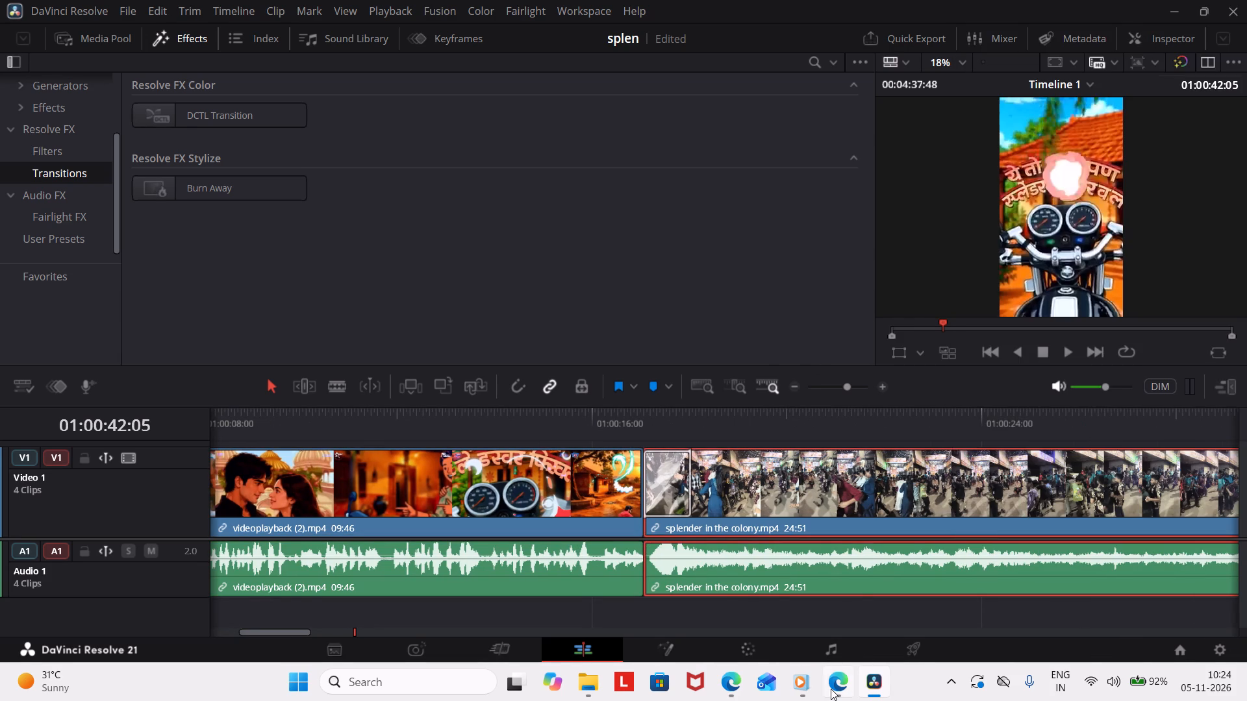
In a new Edge tab, search for "how to mute clipe audio in davinci resolver" and read the full answer.
{"action": "left_click", "coordinate": [831, 689]}
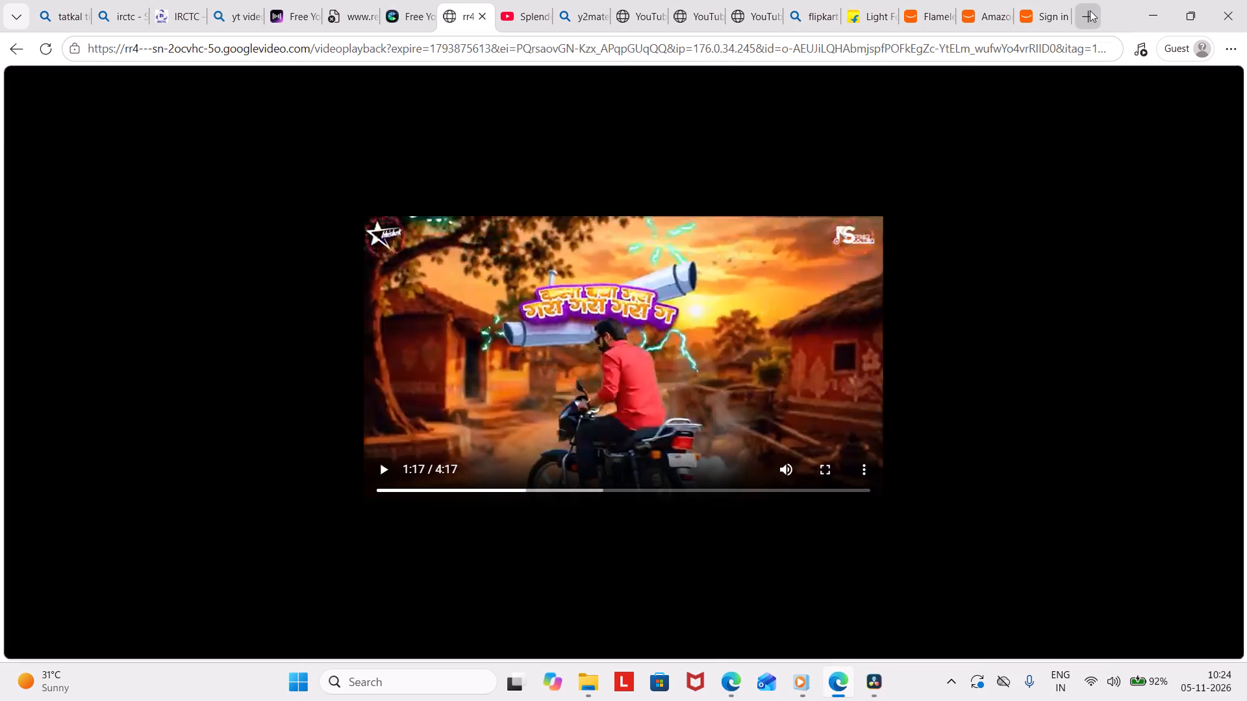
{"action": "left_click", "coordinate": [1090, 10]}
{"action": "left_click", "coordinate": [724, 45]}
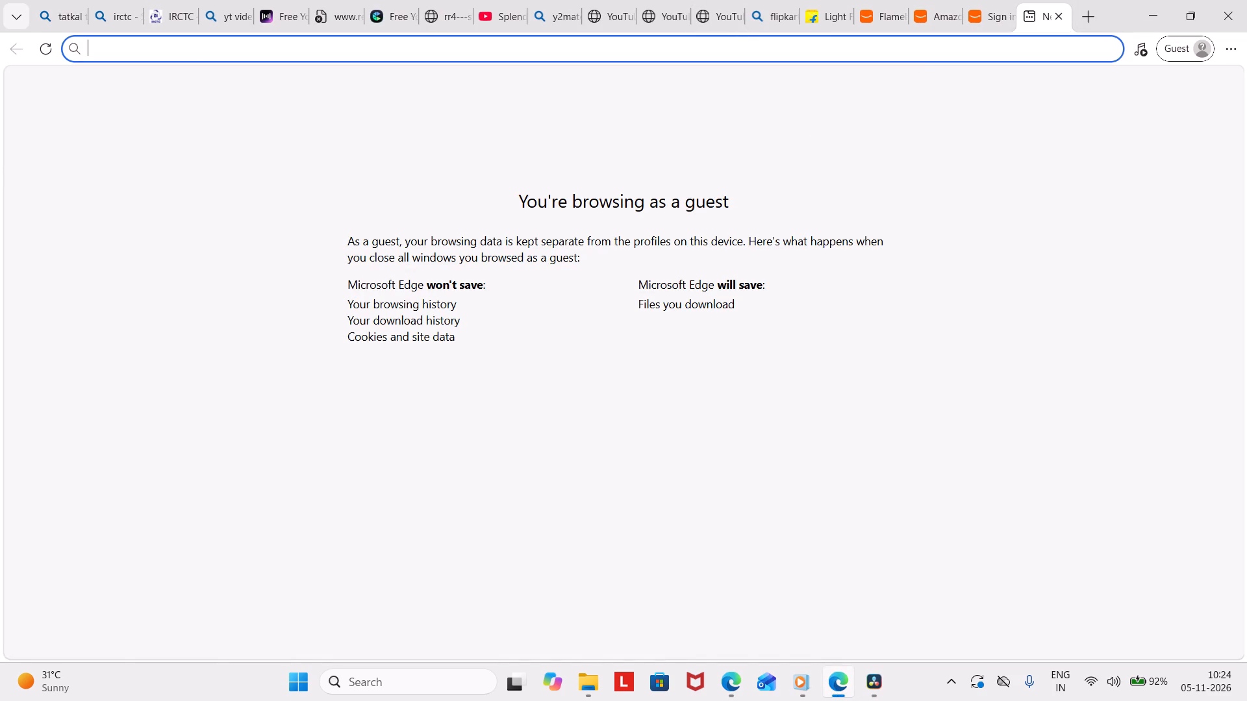
{"action": "type", "text": "how to mute clipe au"}
{"action": "type", "text": "dio in davinci resol"}
{"action": "type", "text": "ver"}
{"action": "key", "text": "Return"}
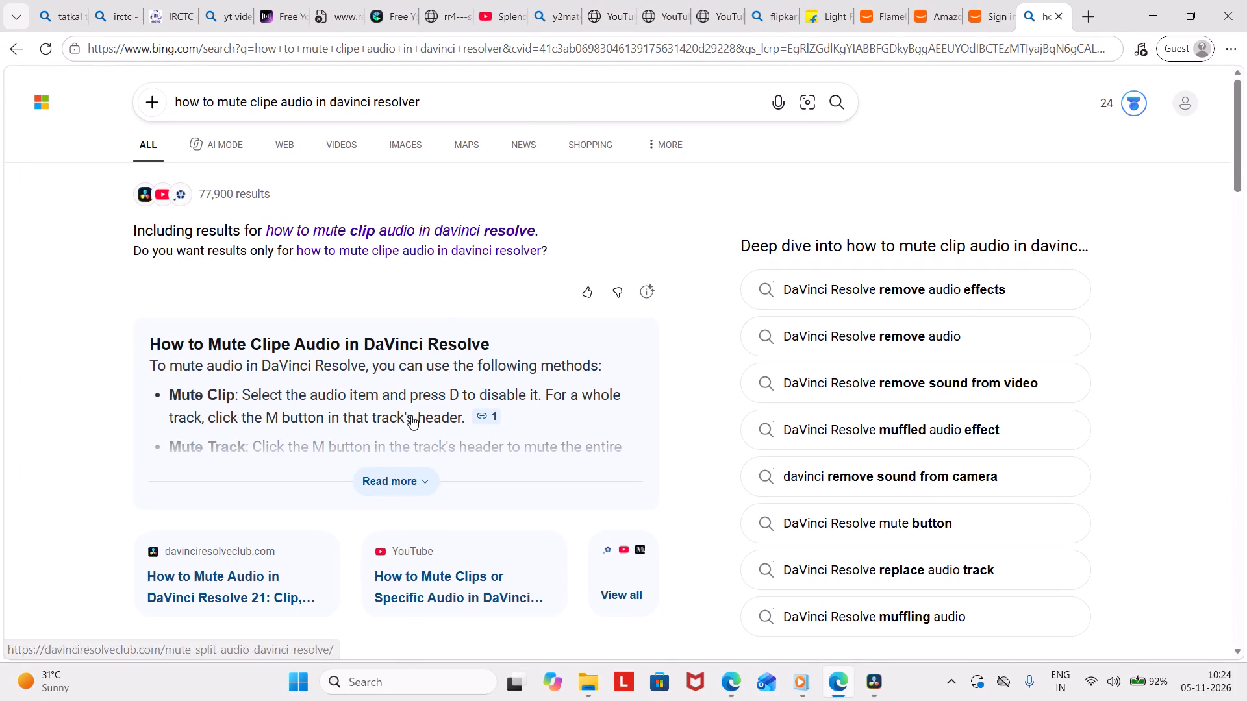
{"action": "left_click", "coordinate": [393, 466]}
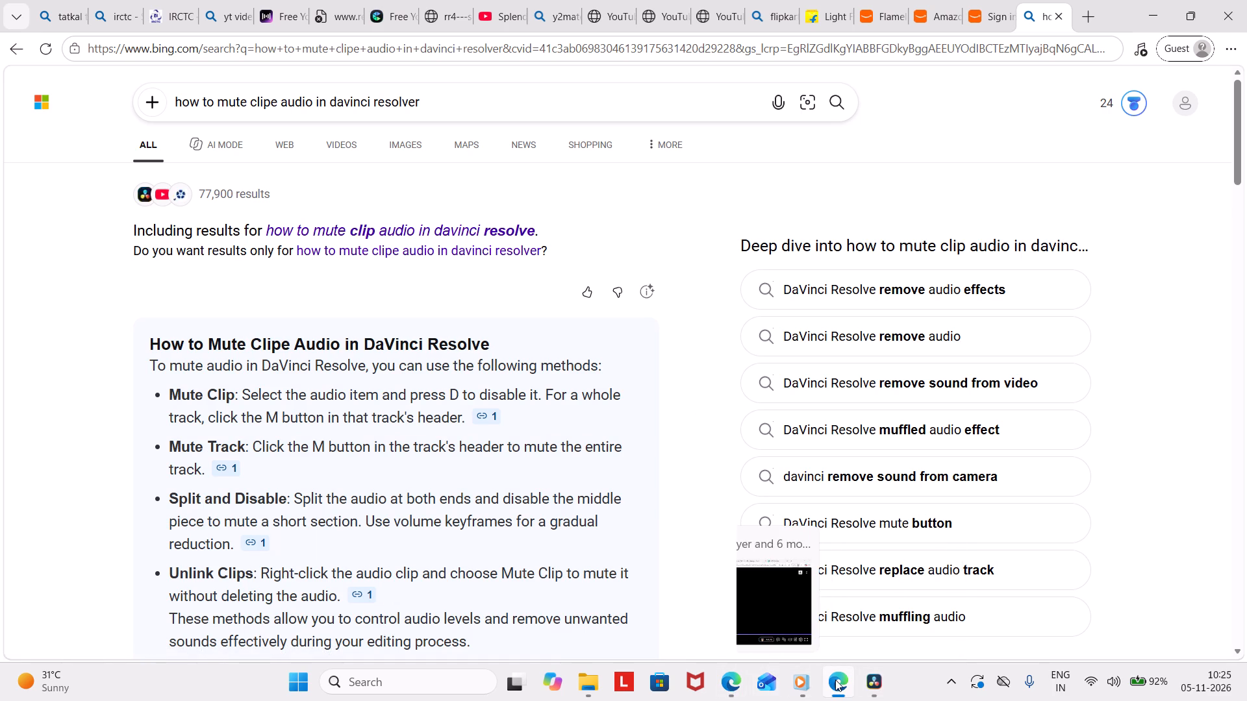
Back in DaVinci Resolve, select the "splender in the colony" clip's audio and add a timeline marker at 01:00:42:05.
{"action": "left_click", "coordinate": [869, 681]}
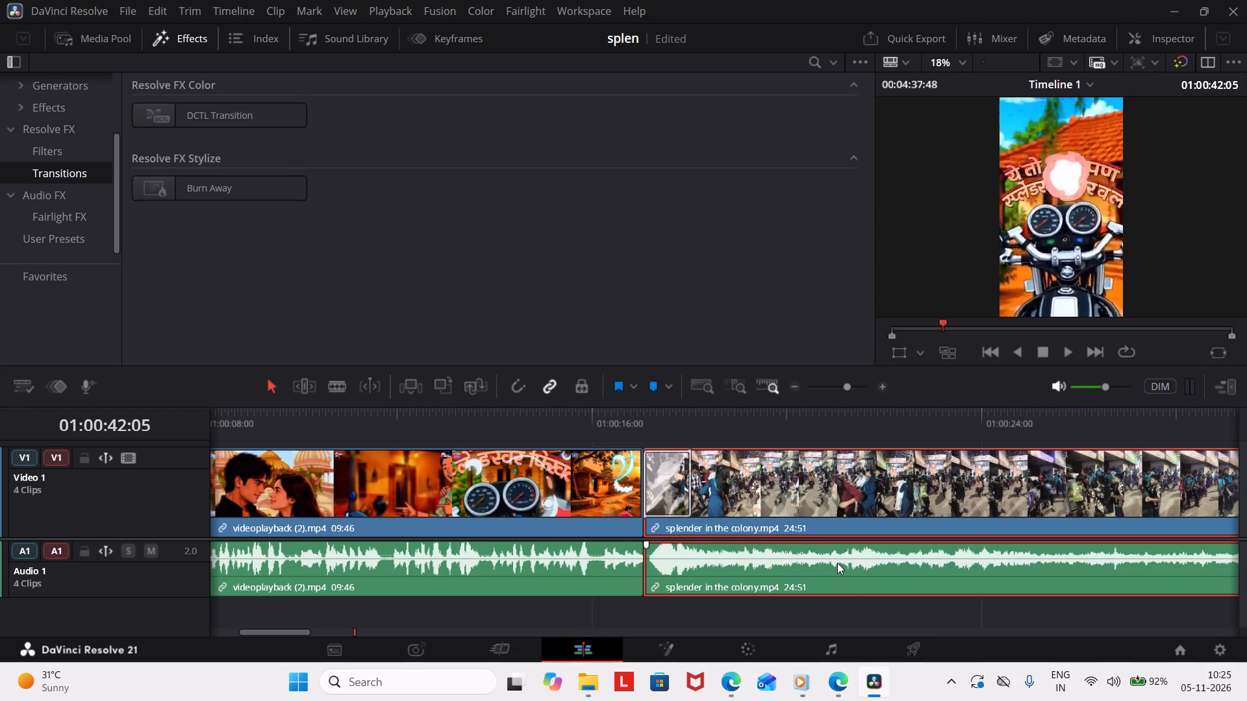
{"action": "left_click", "coordinate": [837, 563]}
{"action": "key", "text": "m"}
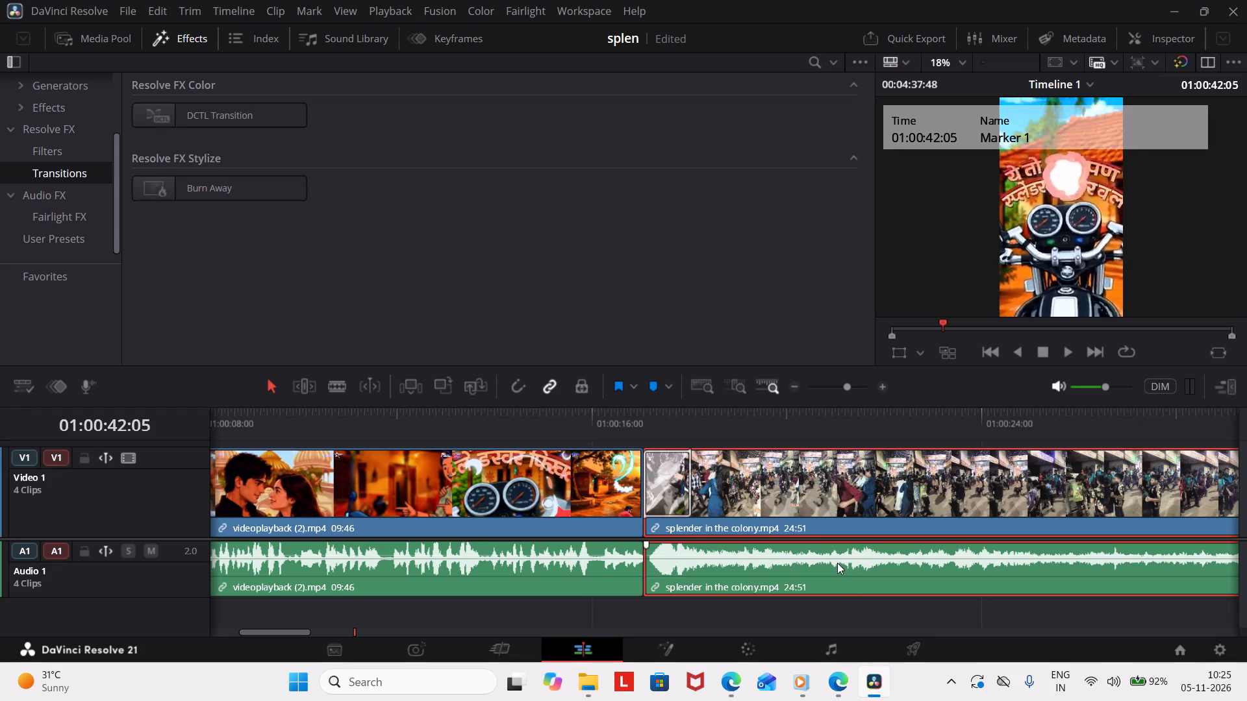
Play on from the marker, move back to about 01:00:34 in the colony clip, and check its audio.
{"action": "scroll", "coordinate": [581, 357], "scroll_direction": "right", "scroll_amount": 2}
{"action": "key", "text": "space"}
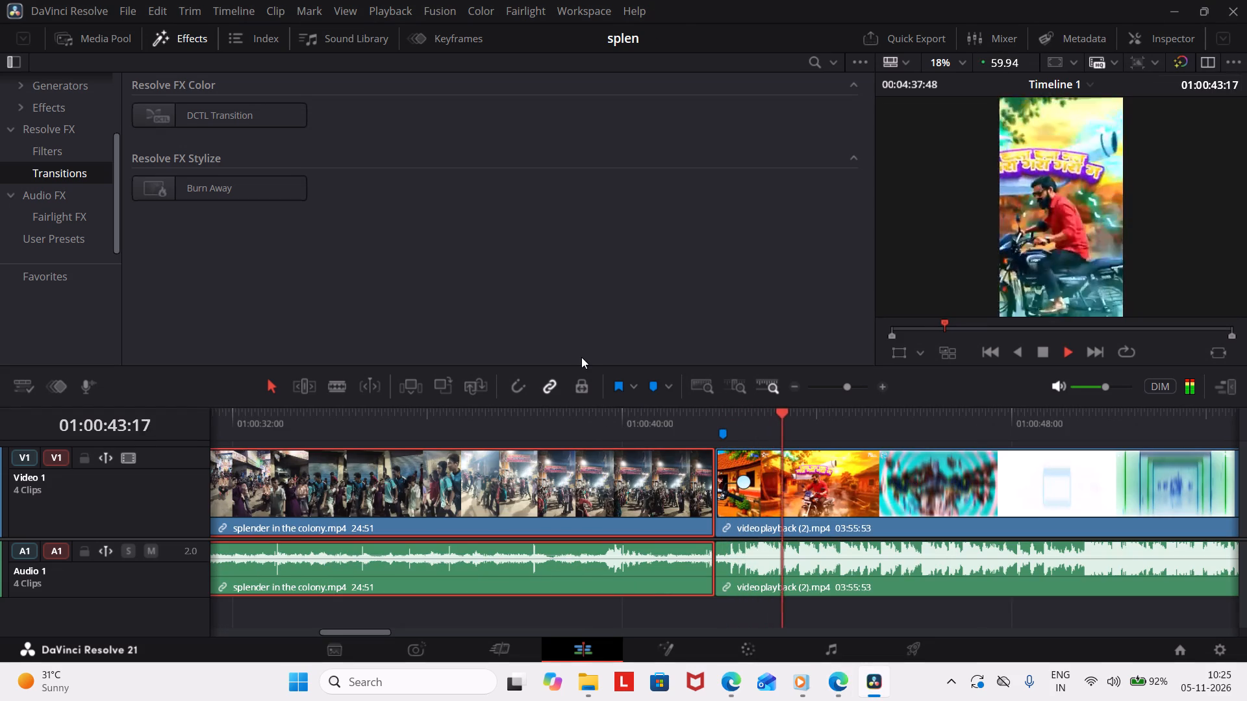
{"action": "scroll", "coordinate": [581, 357], "scroll_direction": "right", "scroll_amount": 1}
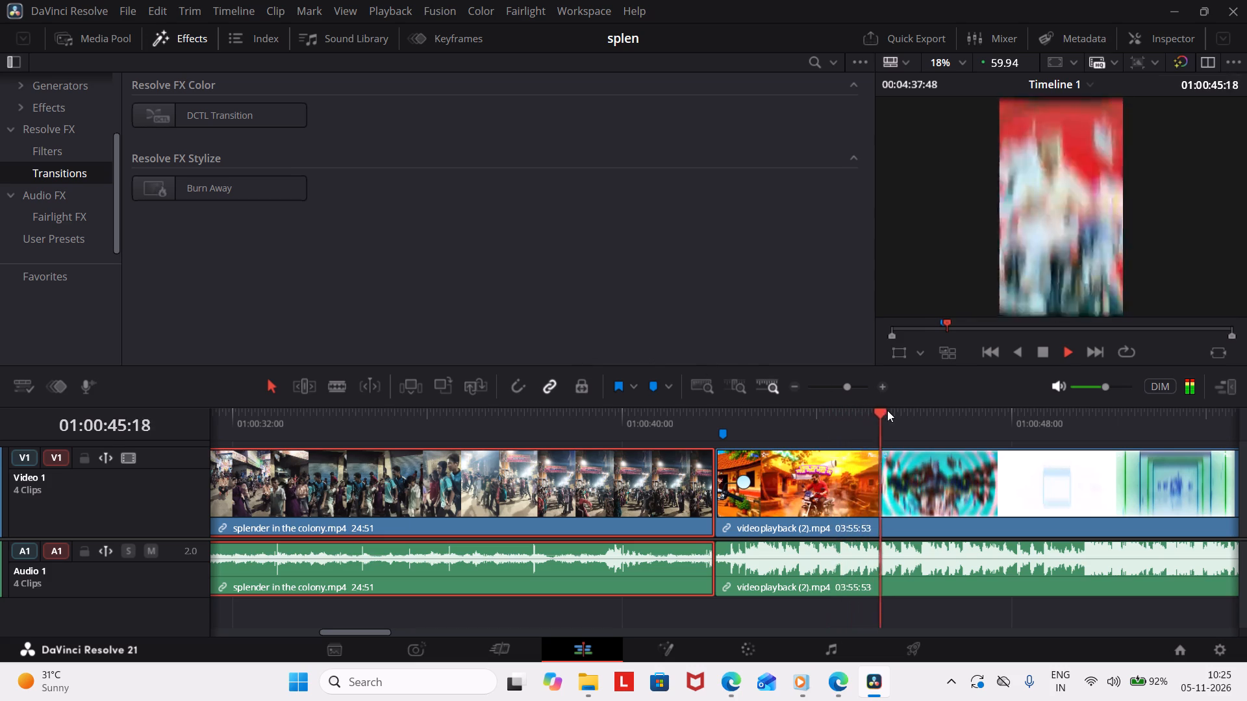
{"action": "left_click_drag", "start_coordinate": [883, 412], "coordinate": [318, 449]}
{"action": "key", "text": "space"}
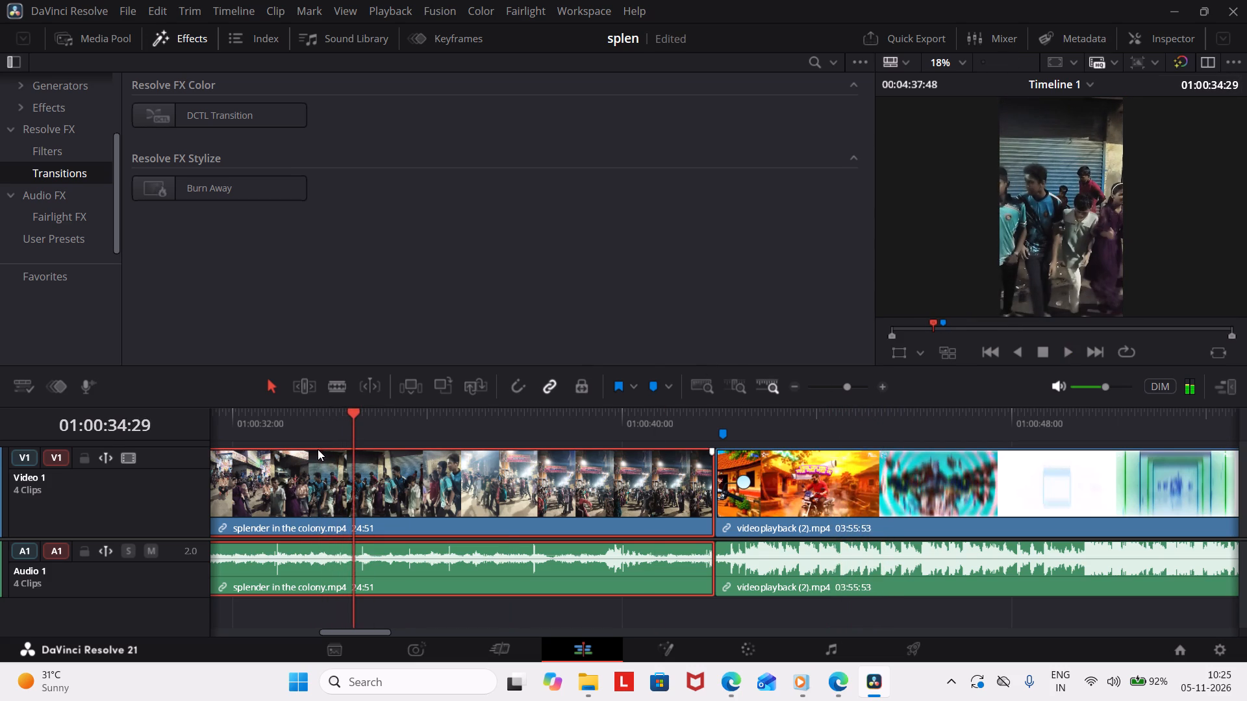
Switch to Edge, copy the query "how to mute clipe audio in davinci resolver" from the Bing results, and search YouTube for it.
{"action": "left_click", "coordinate": [725, 674]}
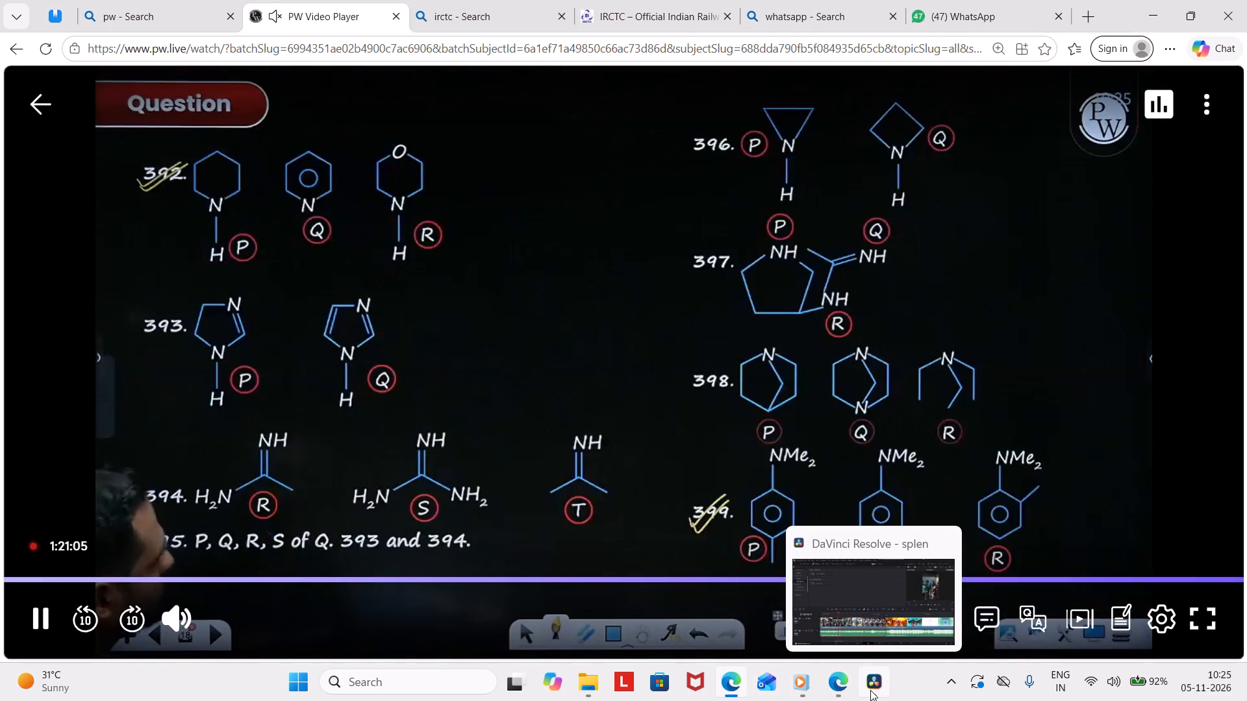
{"action": "left_click", "coordinate": [870, 690]}
{"action": "left_click", "coordinate": [840, 683]}
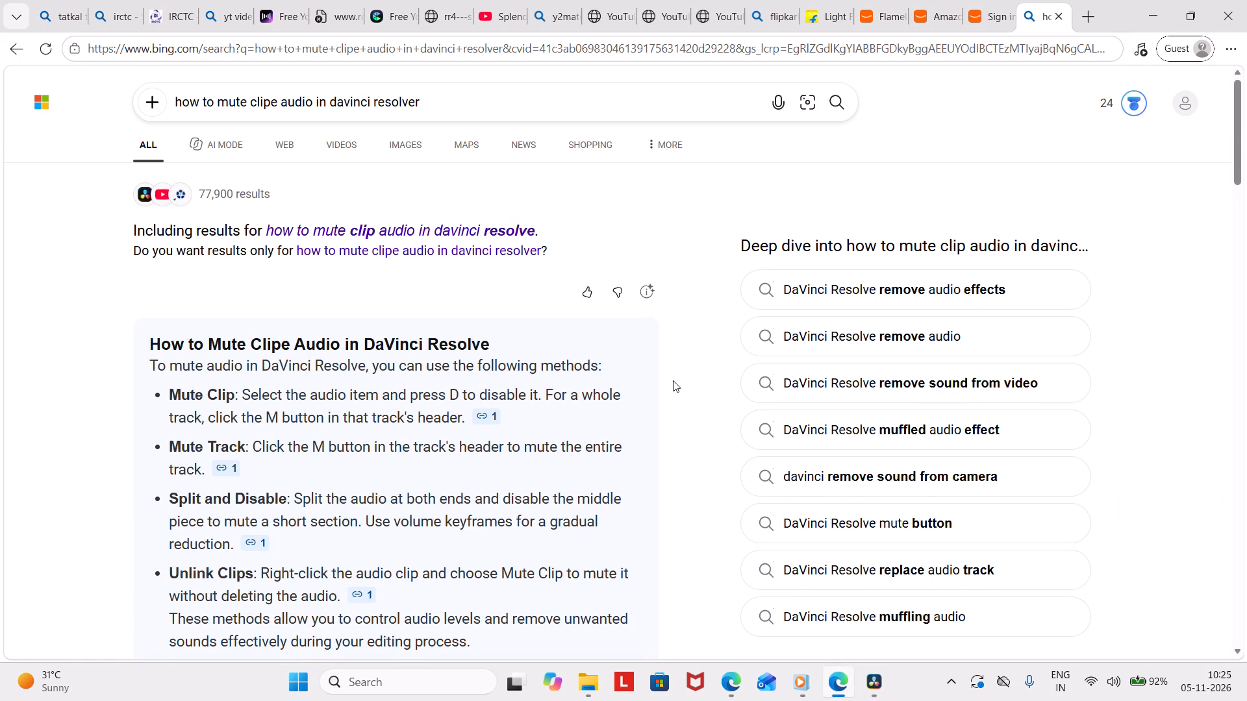
{"action": "scroll", "coordinate": [673, 380], "scroll_direction": "down", "scroll_amount": 1}
{"action": "scroll", "coordinate": [753, 127], "scroll_direction": "up", "scroll_amount": 2}
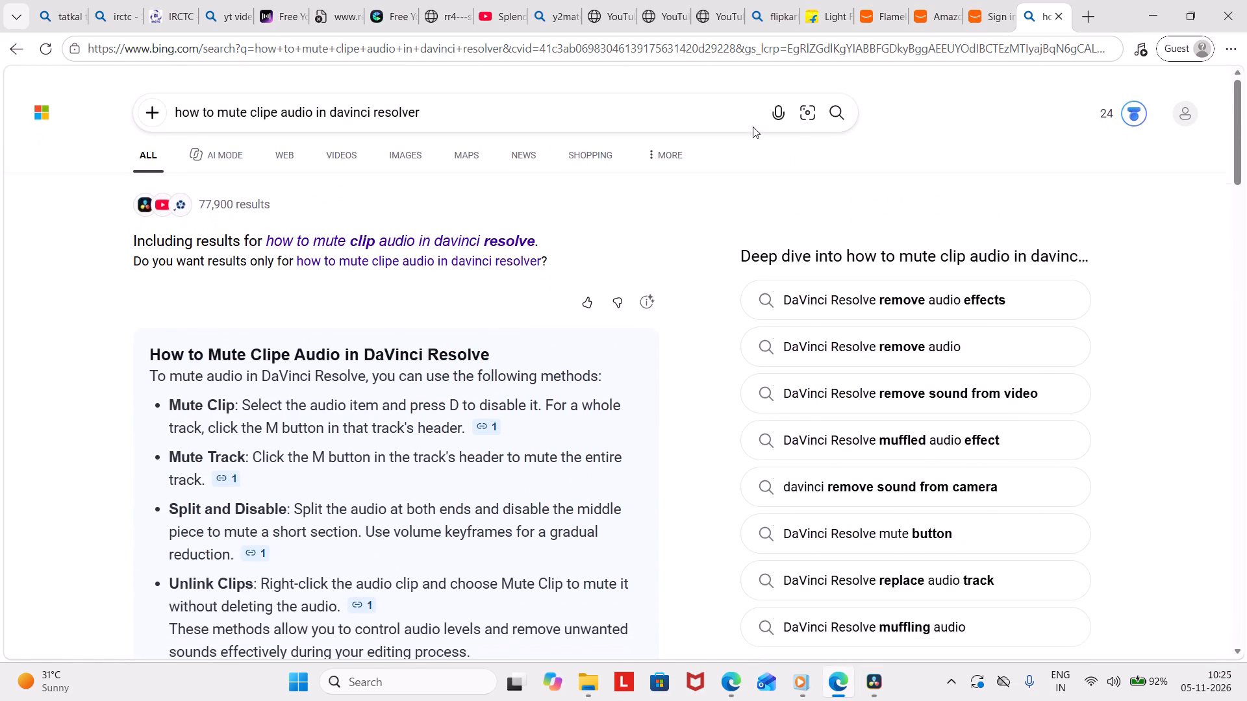
{"action": "left_click_drag", "start_coordinate": [609, 93], "coordinate": [0, 158]}
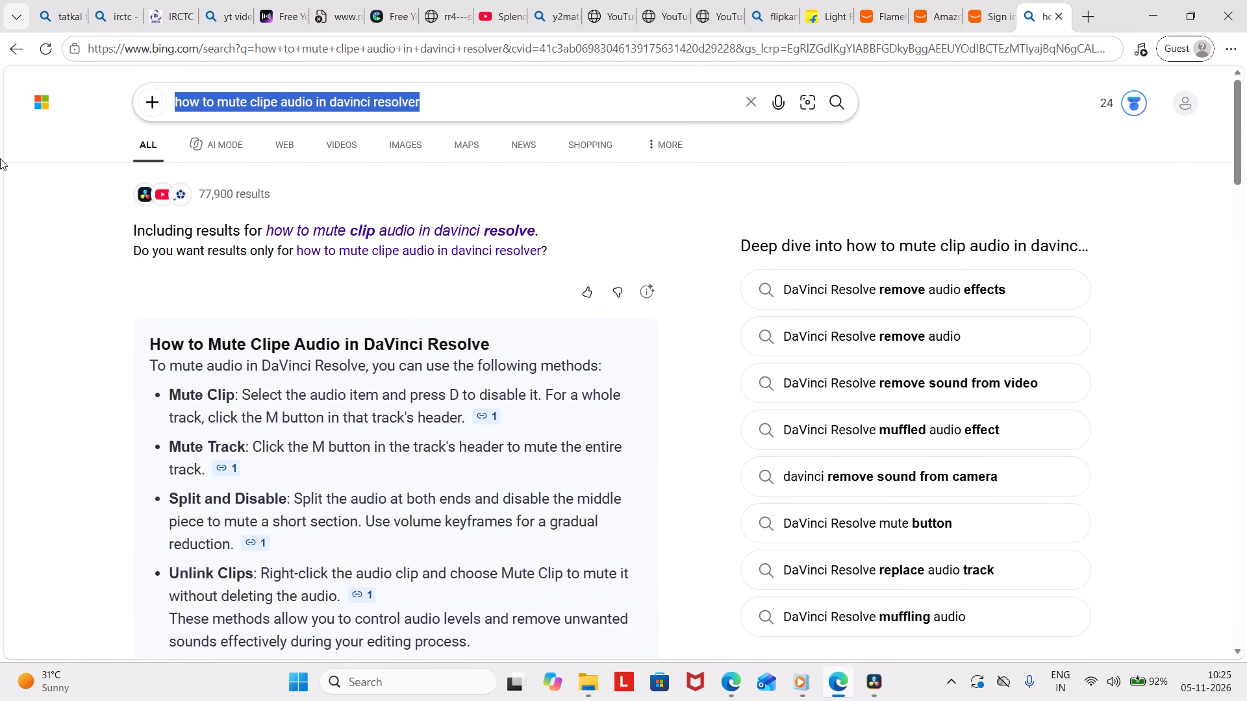
{"action": "key", "text": "ctrl+c"}
{"action": "left_click", "coordinate": [487, 8]}
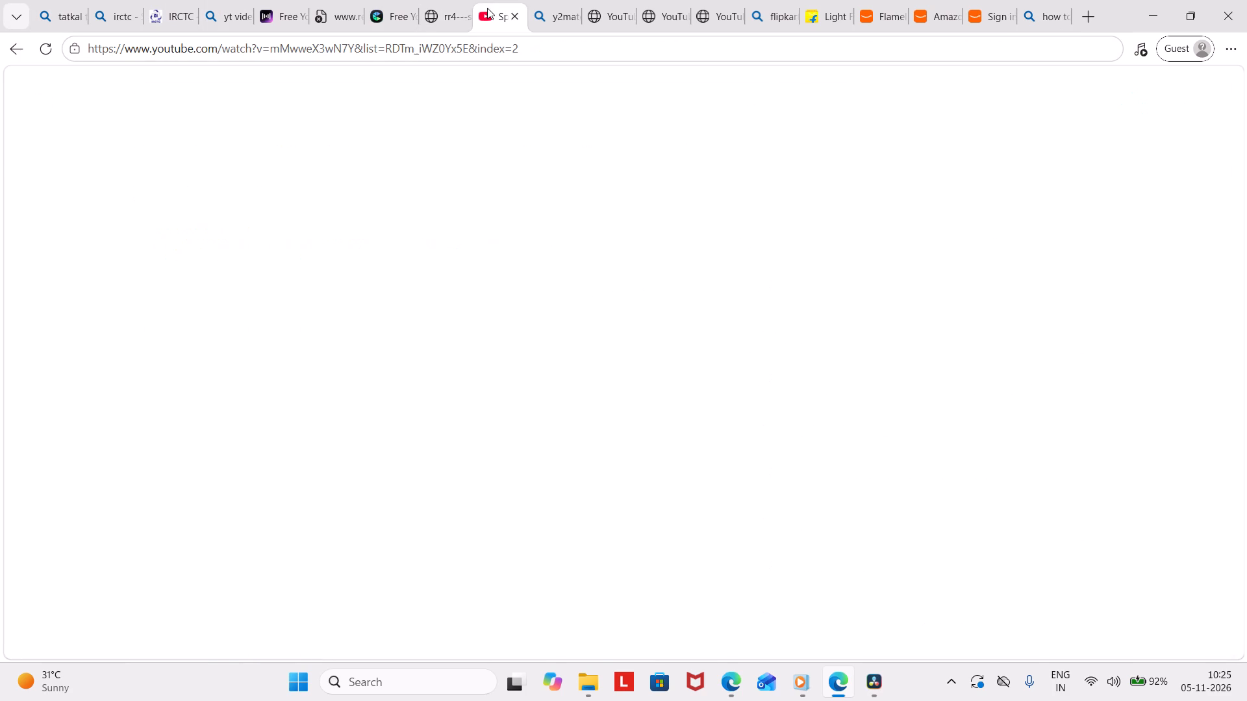
{"action": "left_click", "coordinate": [793, 245]}
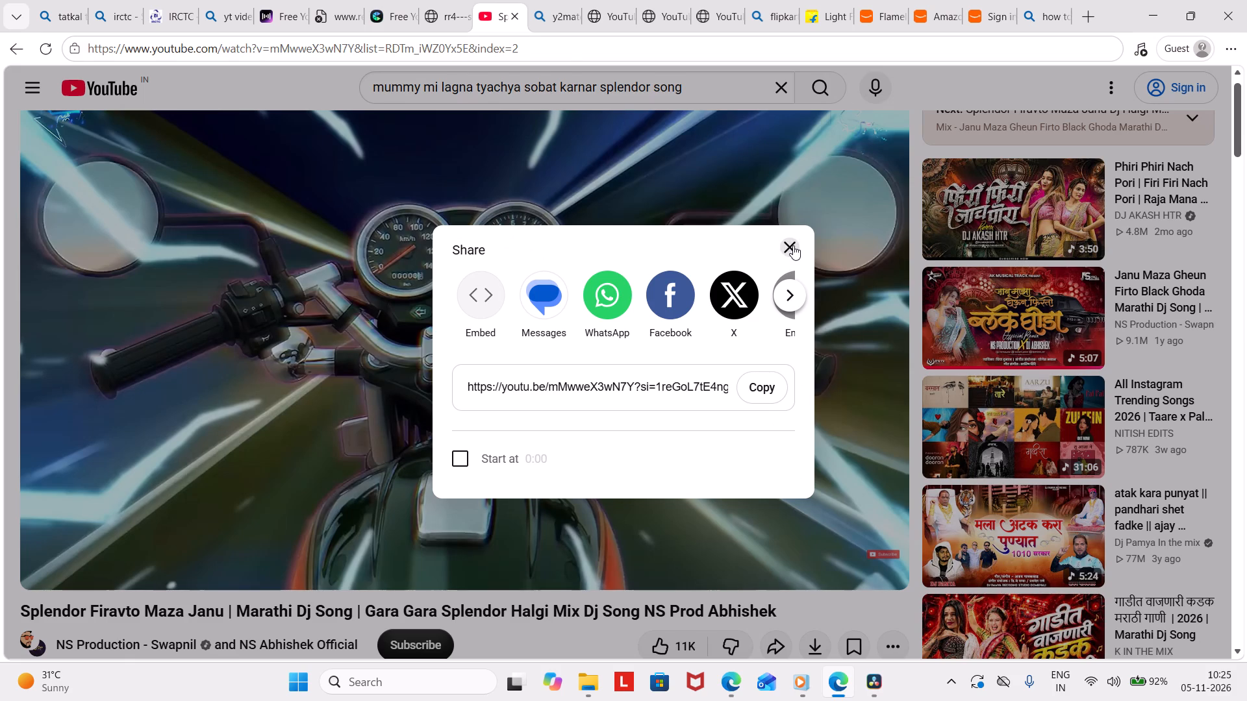
{"action": "left_click", "coordinate": [778, 81]}
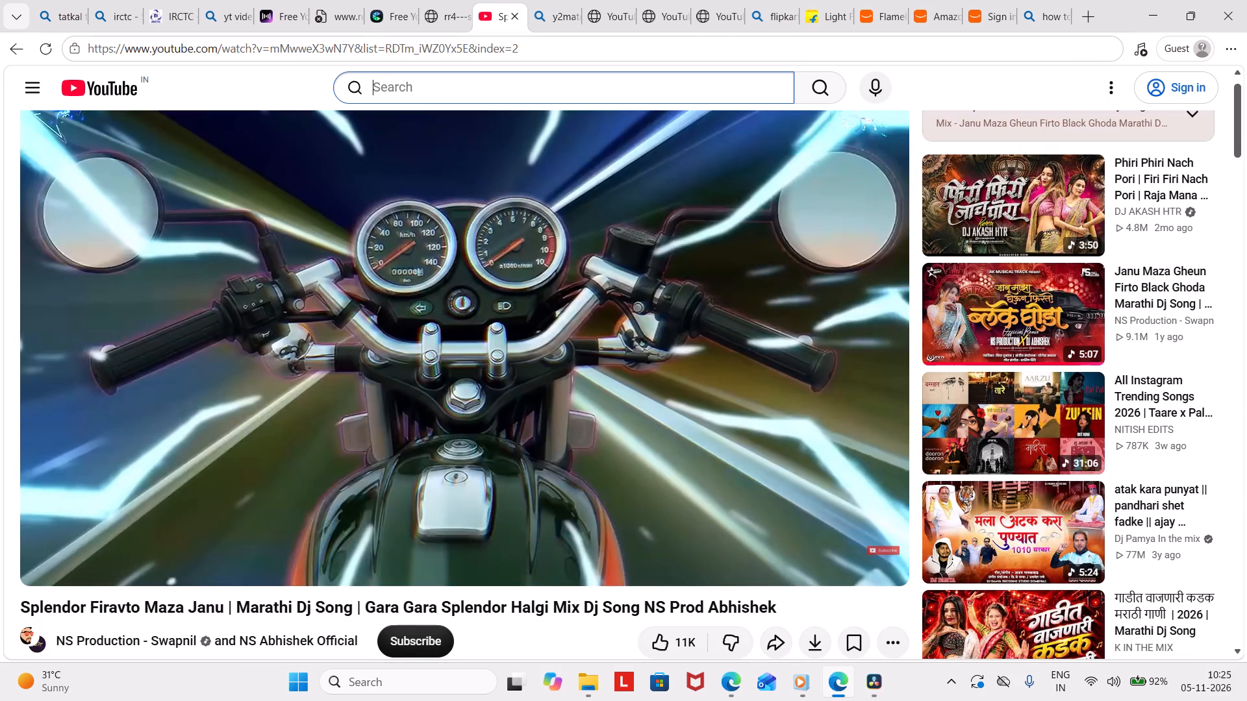
{"action": "key", "text": "ctrl+v"}
{"action": "key", "text": "Return"}
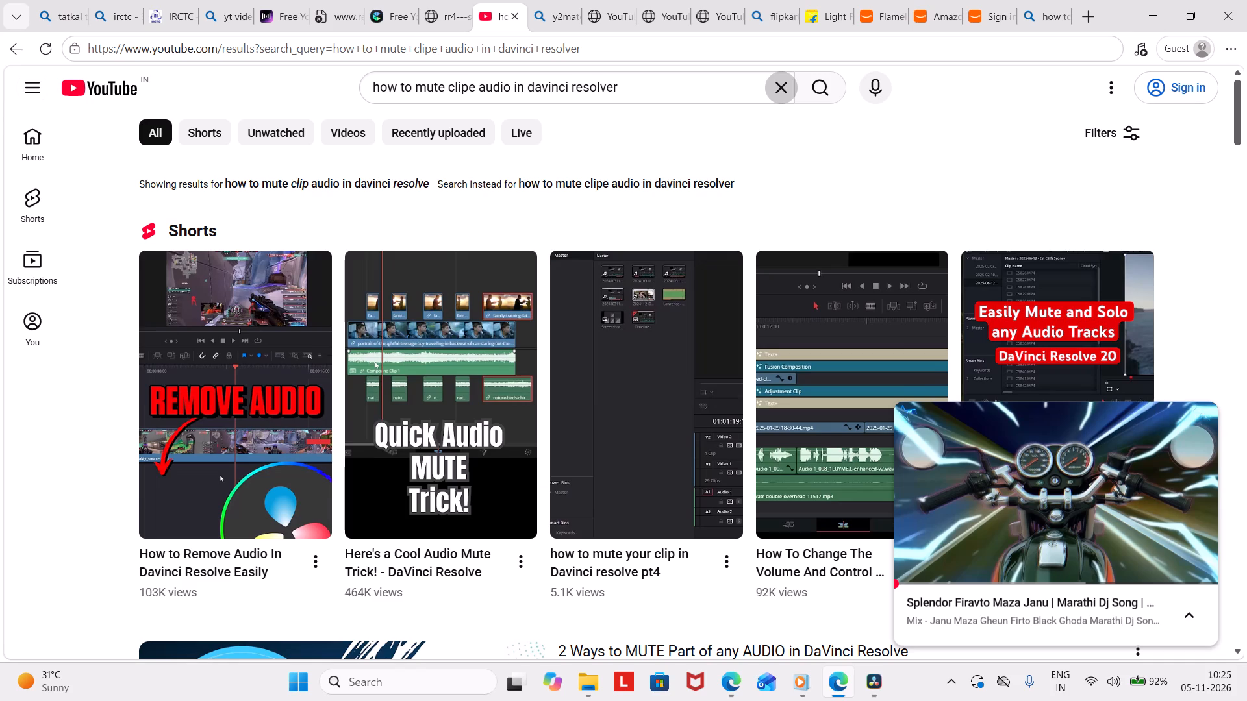
Watch the YouTube Short "How to Remove Audio In Davinci Resolve Easily", pausing on its volume-lowering and audio settings parts.
{"action": "left_click", "coordinate": [257, 324]}
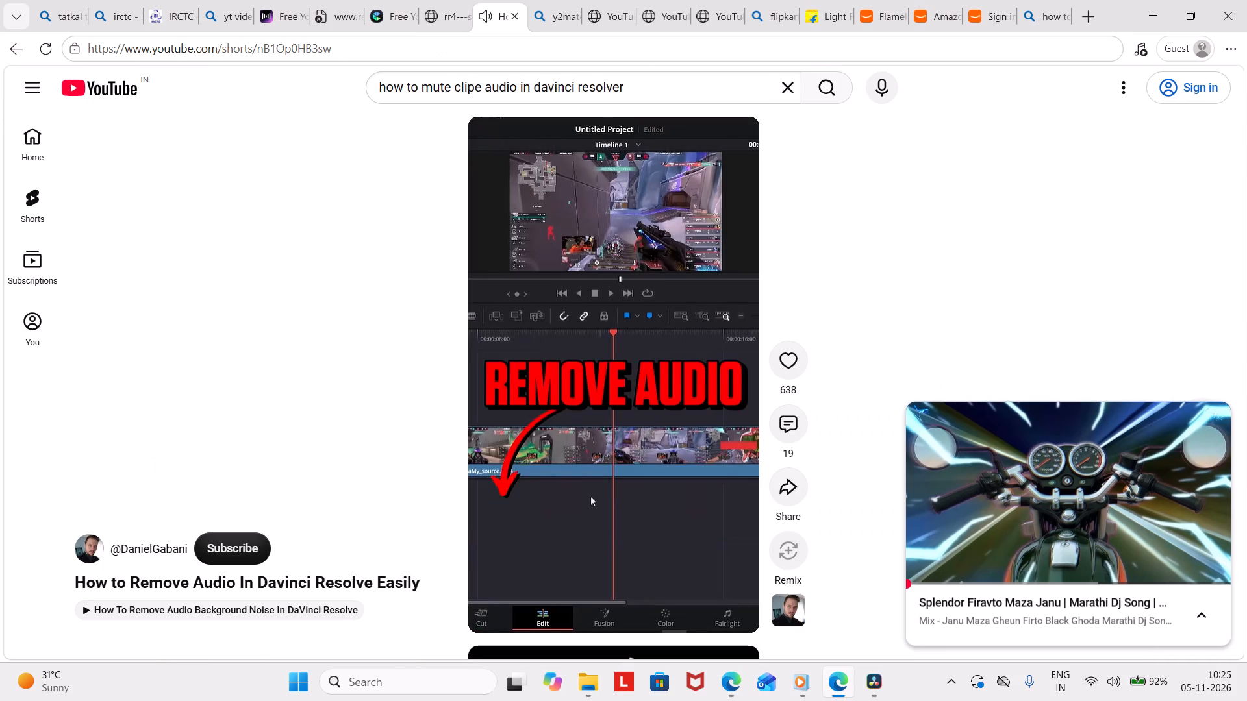
{"action": "left_click", "coordinate": [1220, 413]}
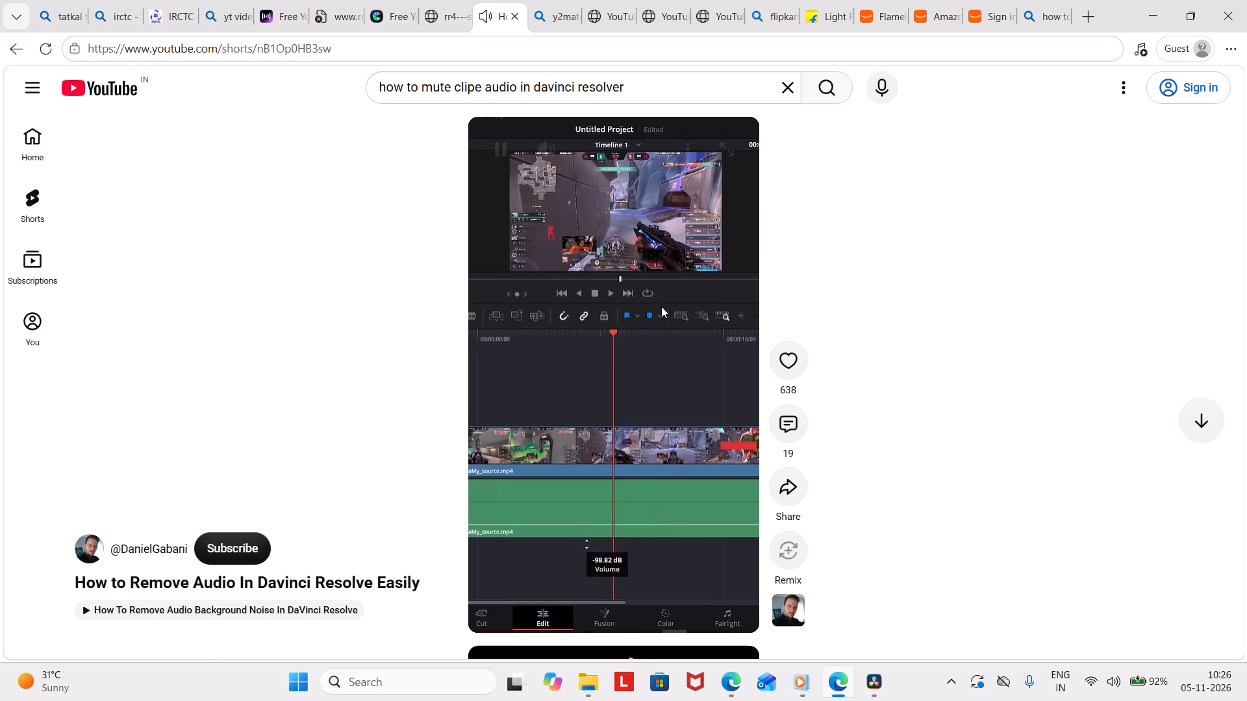
{"action": "left_click", "coordinate": [577, 367]}
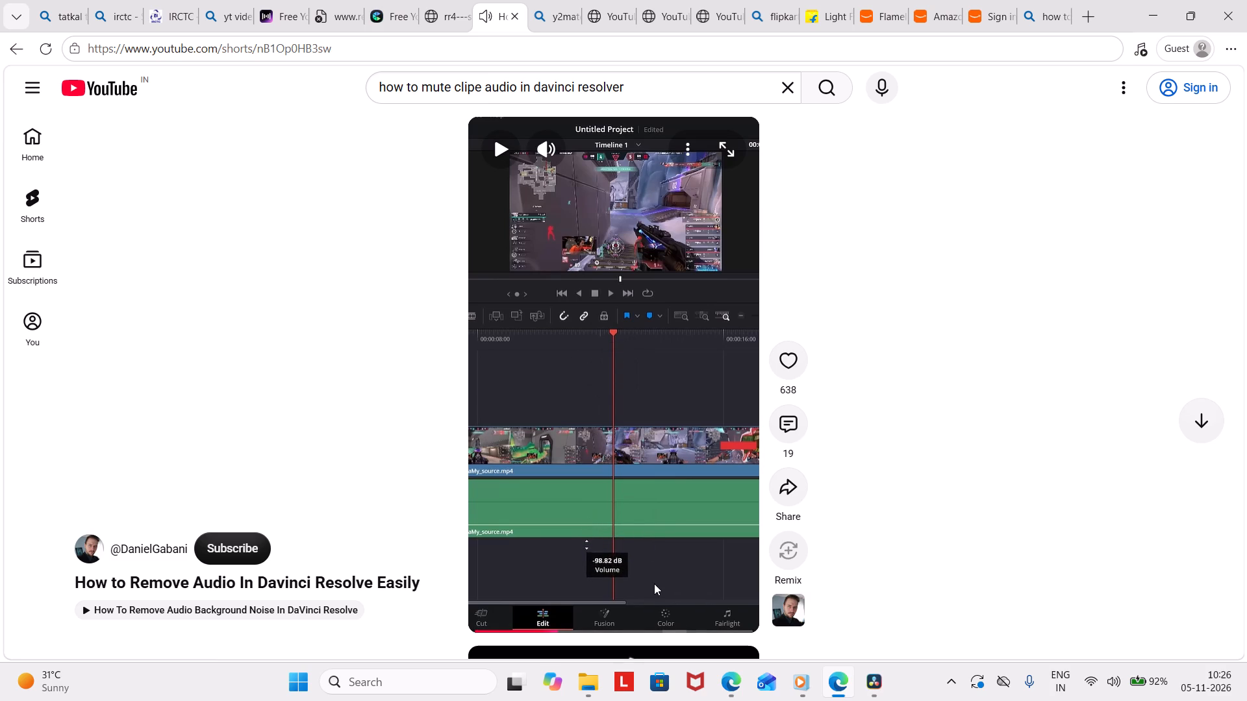
{"action": "left_click", "coordinate": [611, 535]}
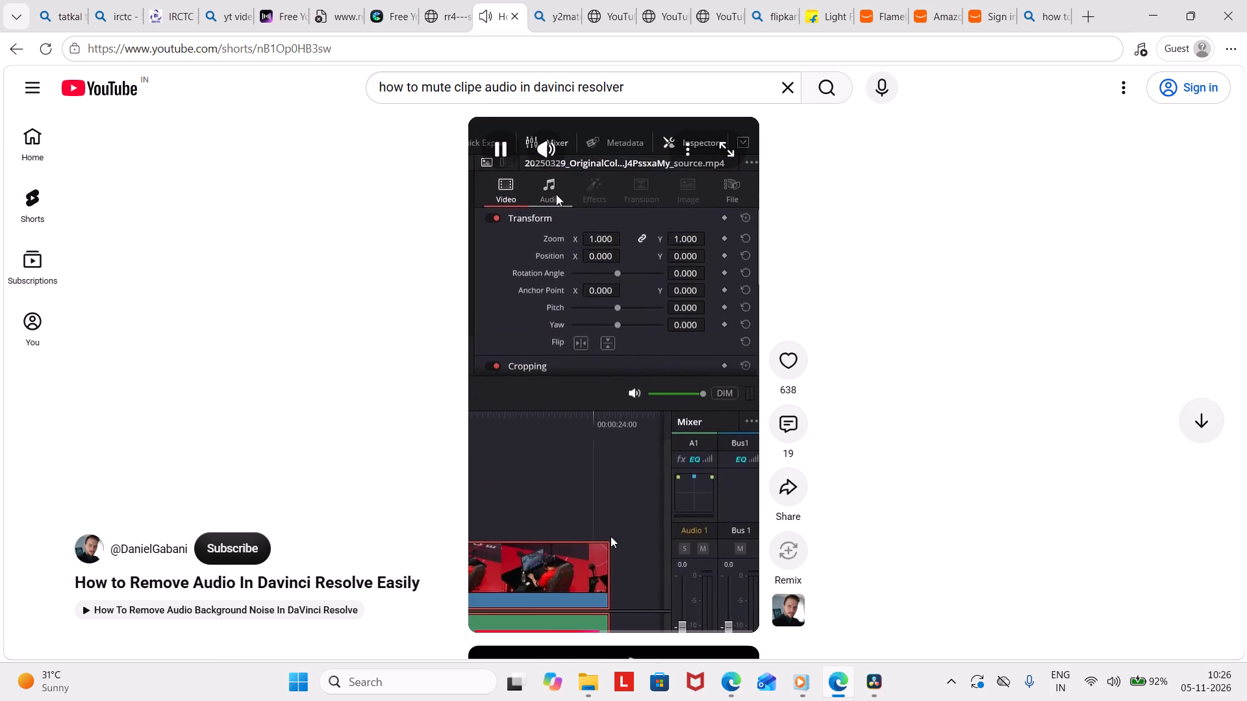
{"action": "left_click", "coordinate": [611, 536]}
{"action": "left_click", "coordinate": [611, 536]}
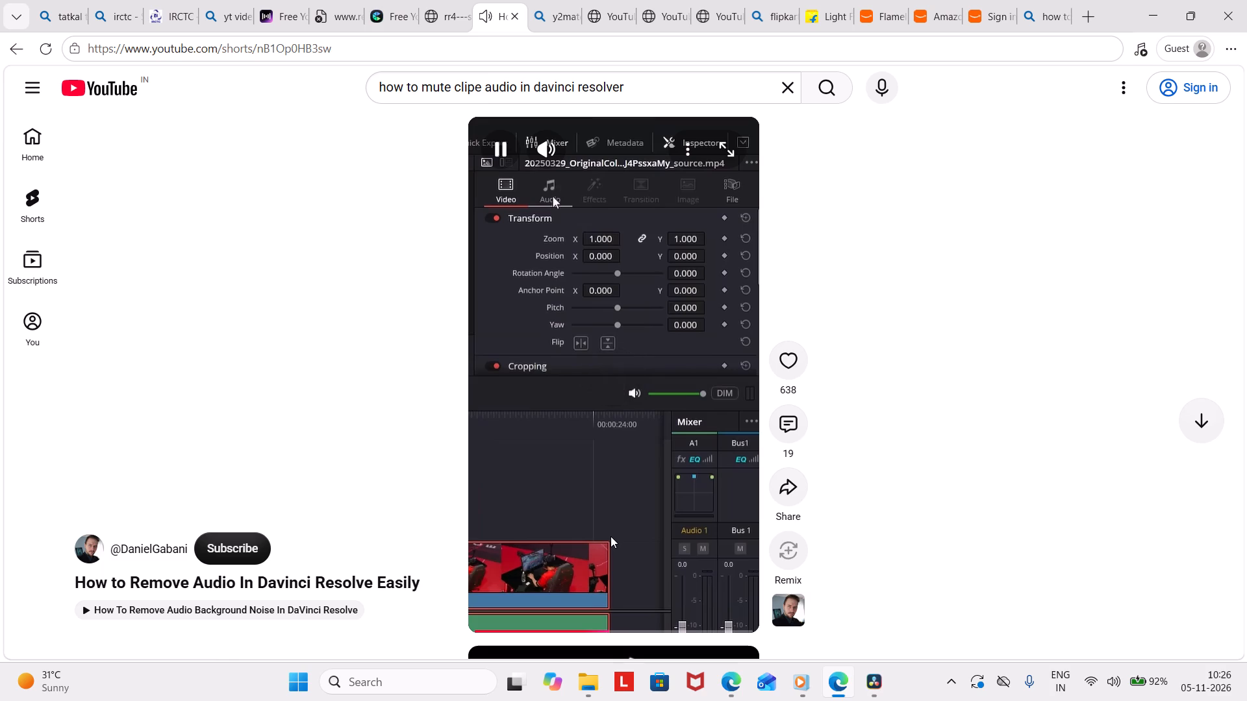
{"action": "left_click", "coordinate": [611, 536]}
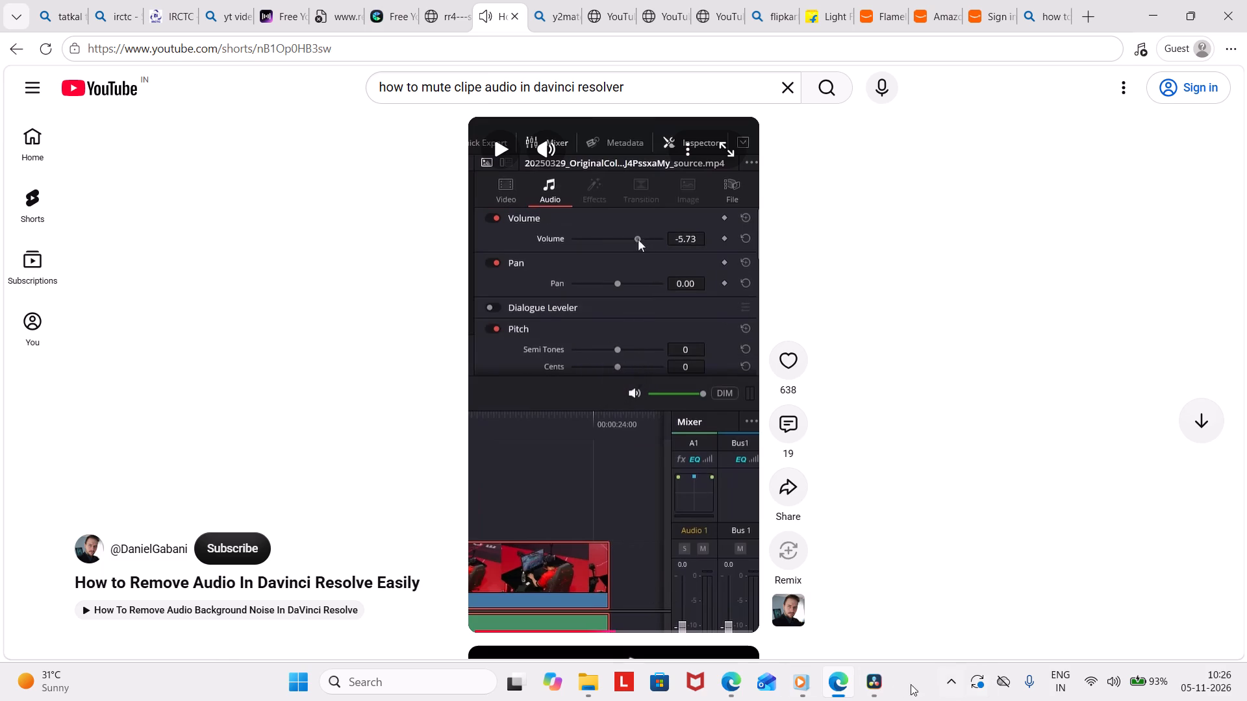
Back in DaVinci Resolve, lower the volume of the "splender in the colony" clip's audio to -100 dB.
{"action": "left_click", "coordinate": [867, 686]}
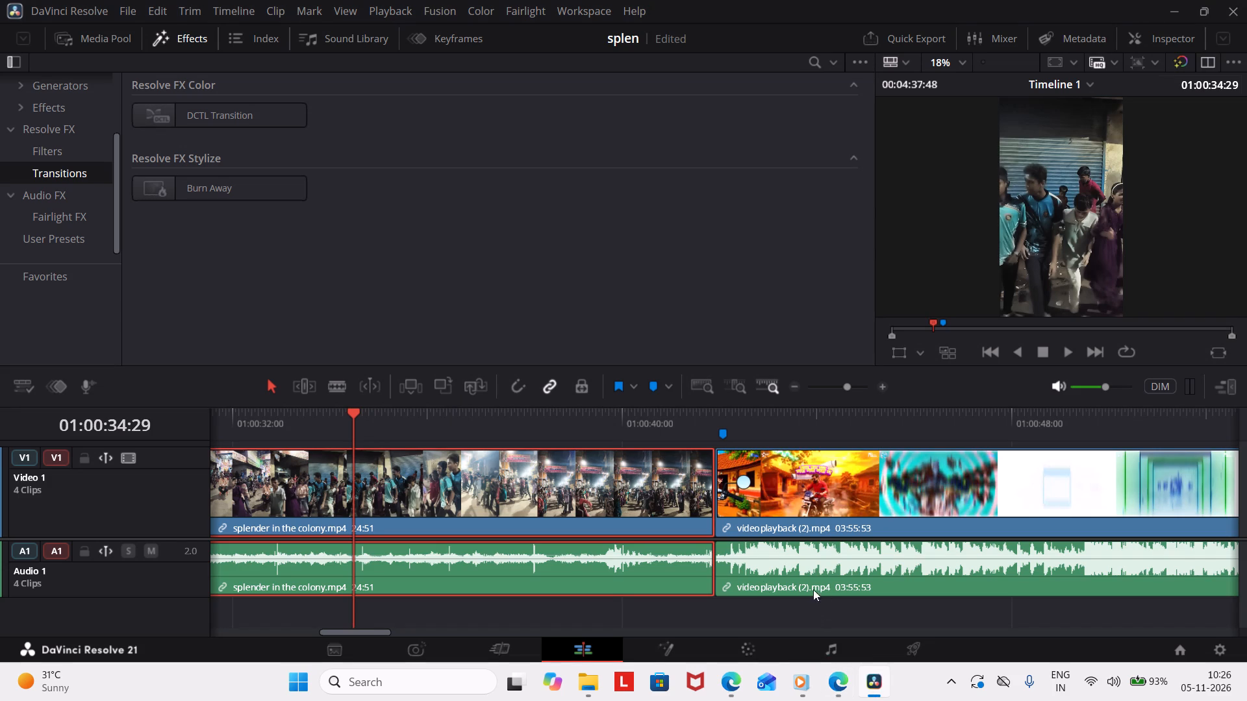
{"action": "left_click", "coordinate": [612, 557]}
{"action": "left_click_drag", "start_coordinate": [612, 557], "coordinate": [612, 558]}
{"action": "left_click_drag", "start_coordinate": [612, 558], "coordinate": [613, 569]}
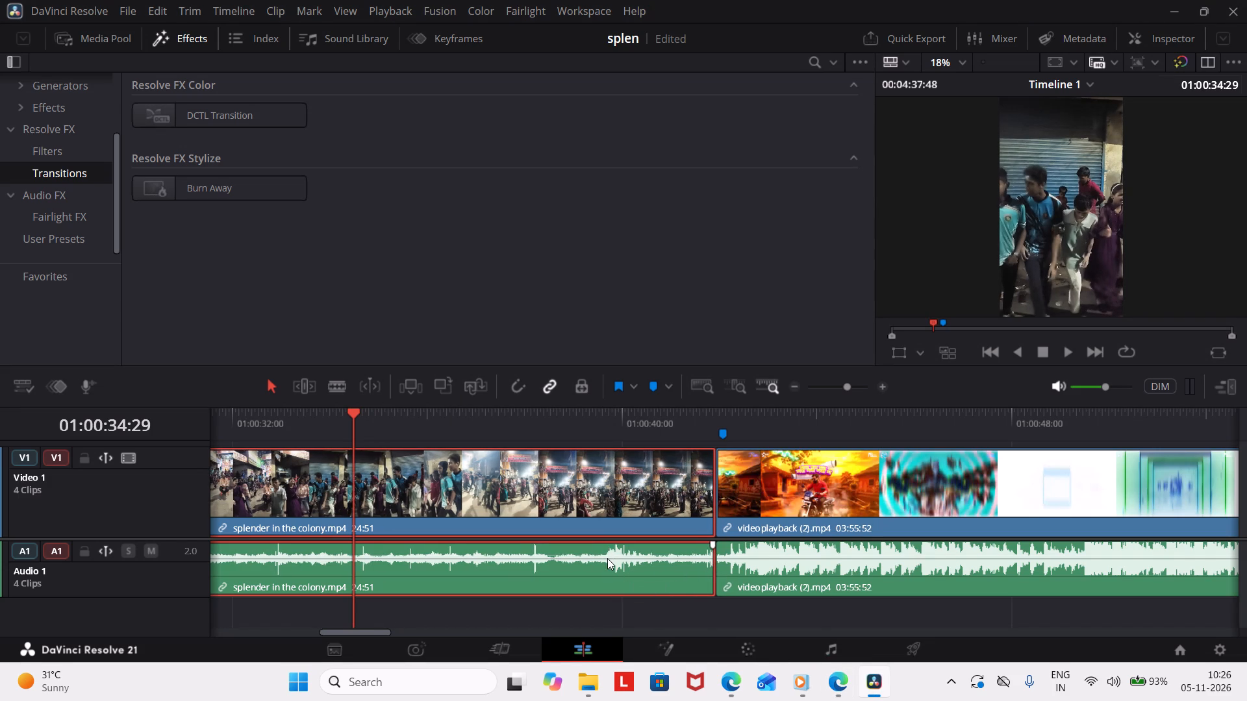
{"action": "left_click_drag", "start_coordinate": [607, 554], "coordinate": [615, 618]}
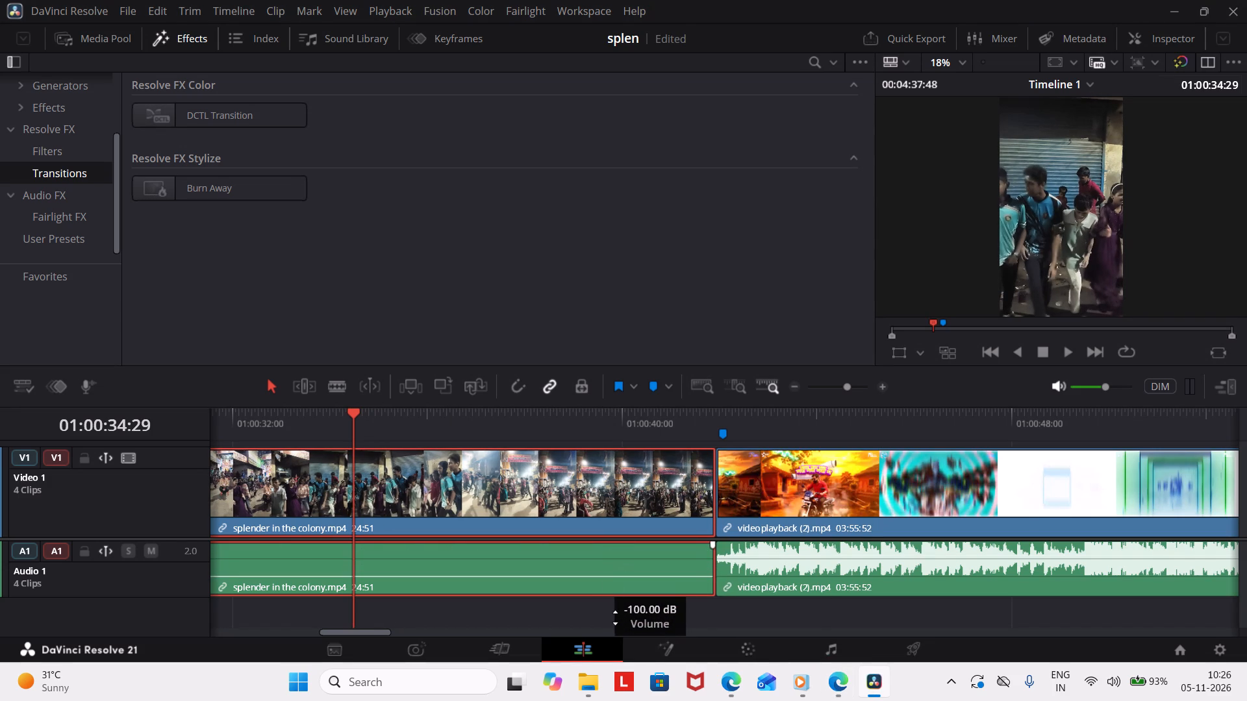
{"action": "left_click_drag", "start_coordinate": [615, 618], "coordinate": [618, 632]}
Play the "splender in the colony" clip from 01:00:34:29 to about 01:00:37 to check its audio.
{"action": "scroll", "coordinate": [570, 493], "scroll_direction": "right", "scroll_amount": 3}
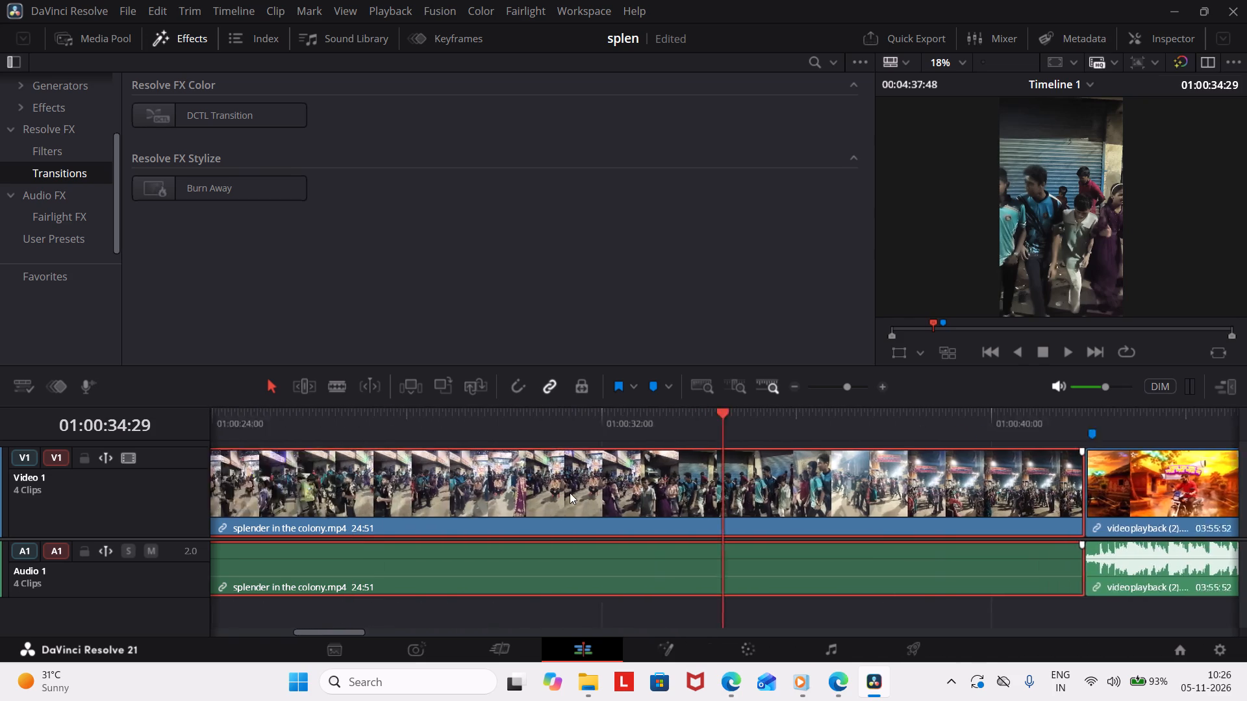
{"action": "scroll", "coordinate": [570, 493], "scroll_direction": "right", "scroll_amount": 3}
{"action": "key", "text": "space"}
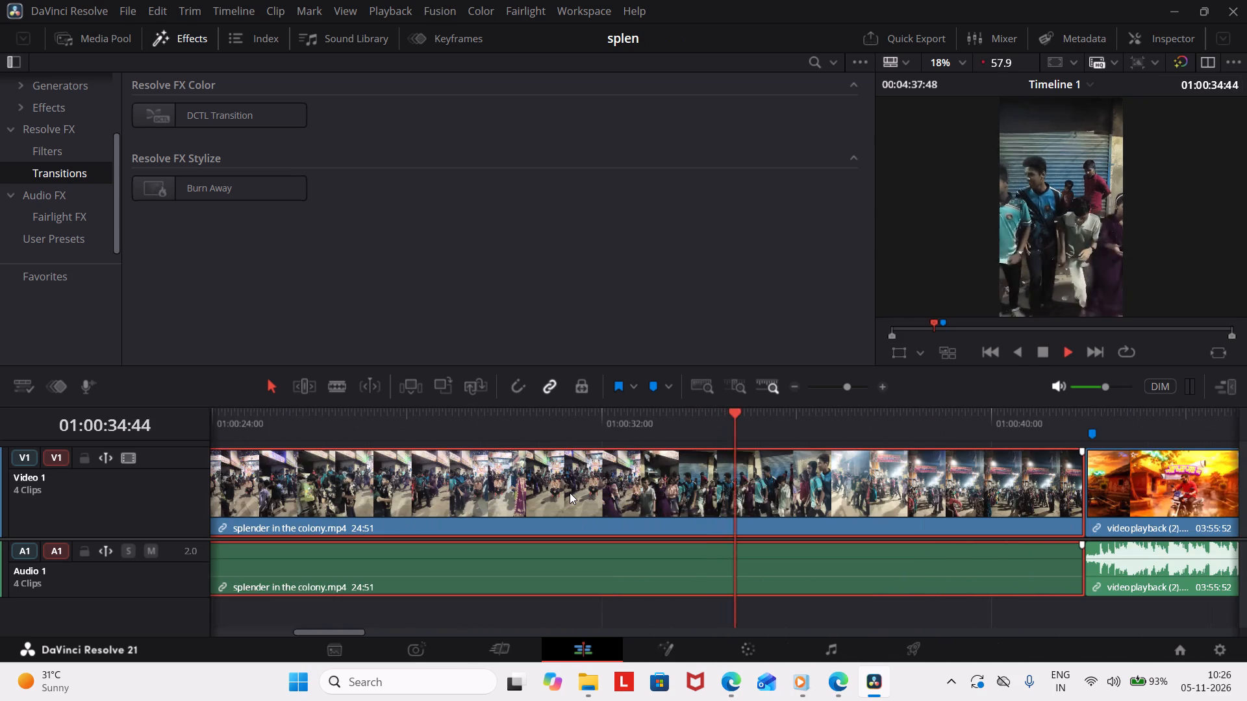
{"action": "scroll", "coordinate": [570, 493], "scroll_direction": "right", "scroll_amount": 1}
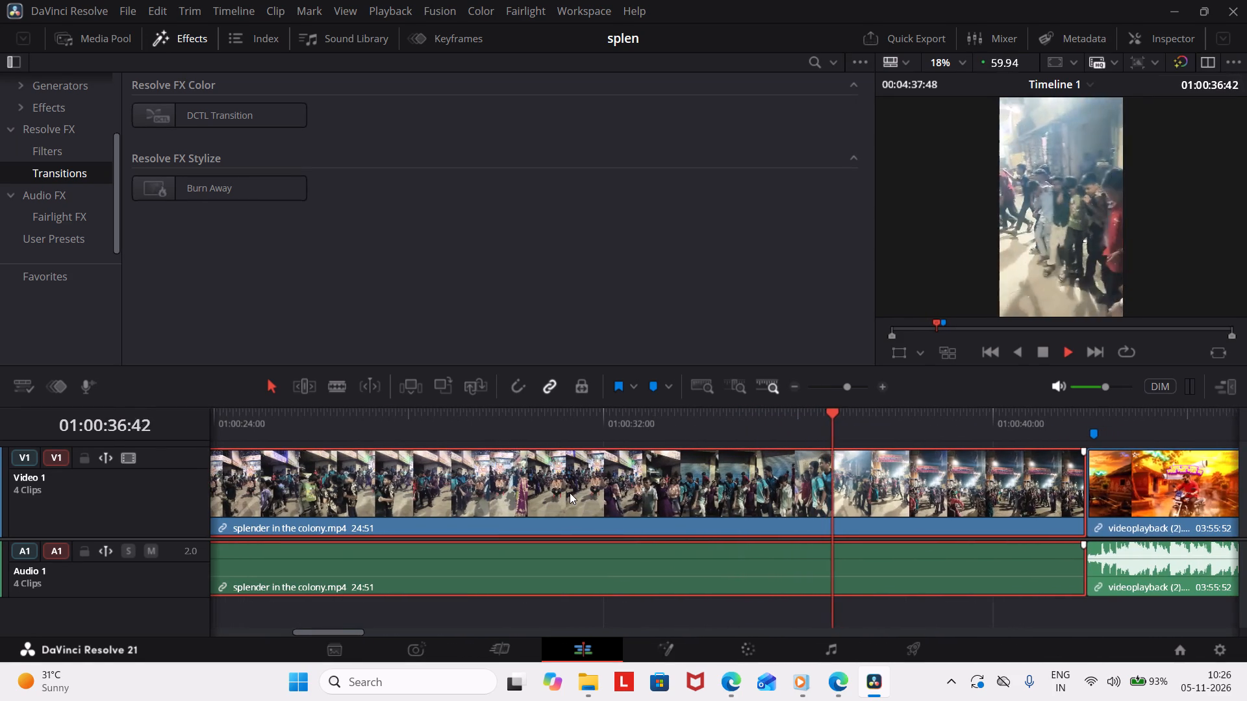
{"action": "key", "text": "space"}
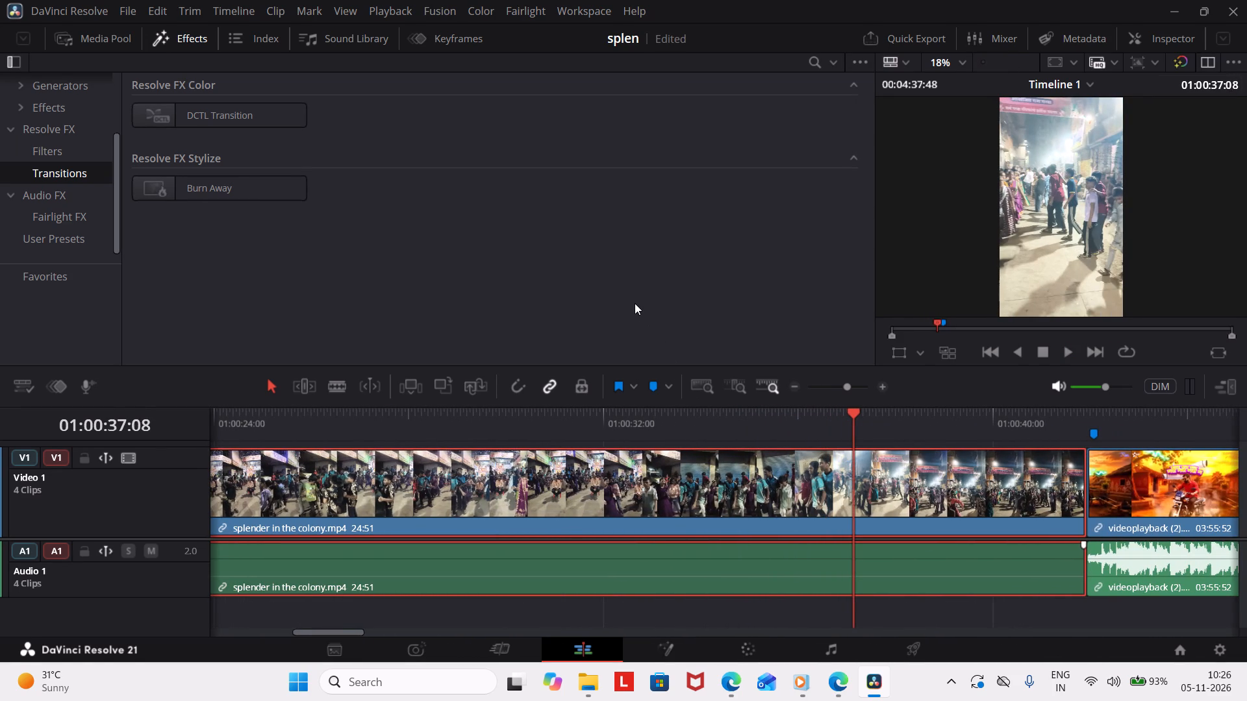
Play from 01:00:41:48 across the changeover into the last song segment, stopping and starting until about 01:01:05, to find an end point.
{"action": "scroll", "coordinate": [635, 303], "scroll_direction": "left", "scroll_amount": 2}
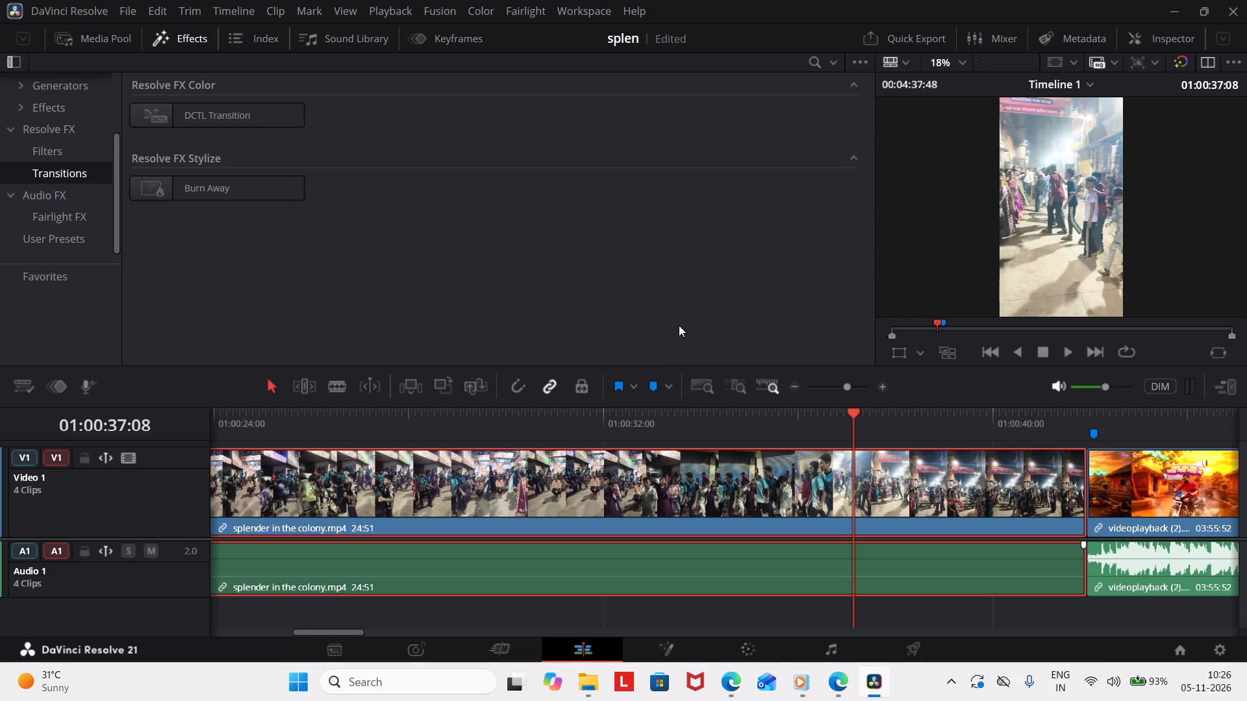
{"action": "scroll", "coordinate": [950, 460], "scroll_direction": "left", "scroll_amount": 3}
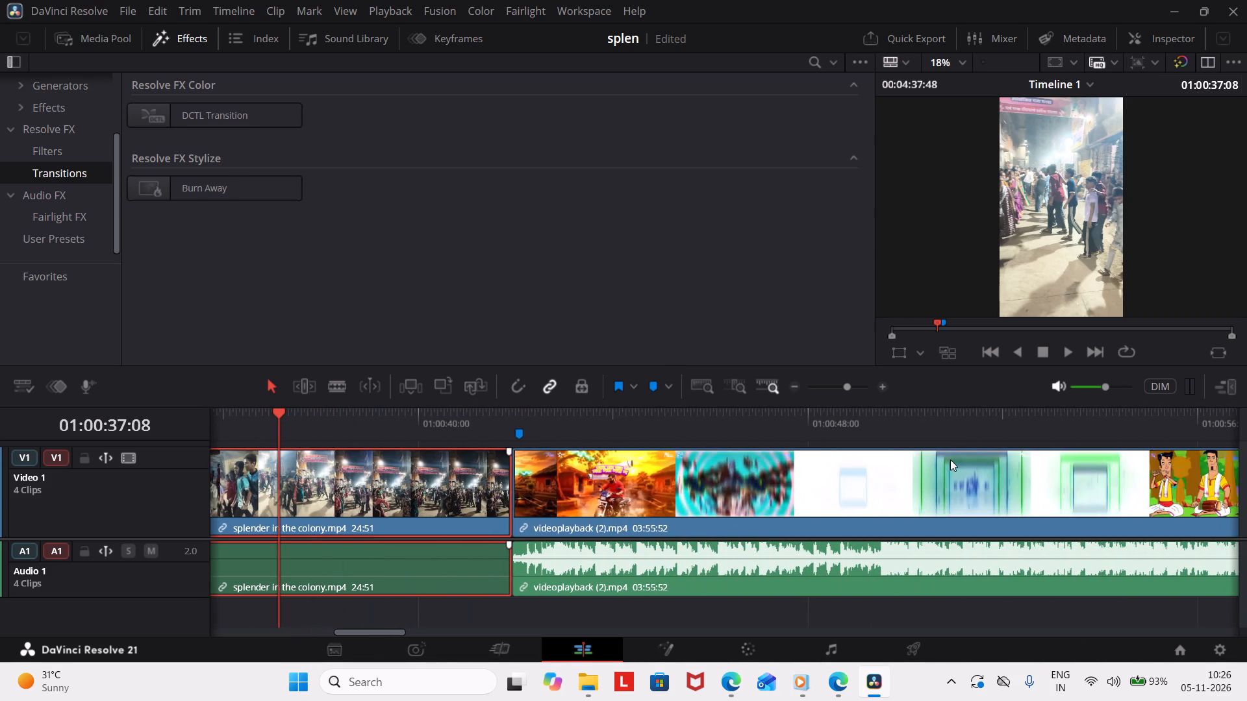
{"action": "left_click_drag", "start_coordinate": [276, 407], "coordinate": [412, 432]}
{"action": "left_click_drag", "start_coordinate": [281, 412], "coordinate": [506, 462]}
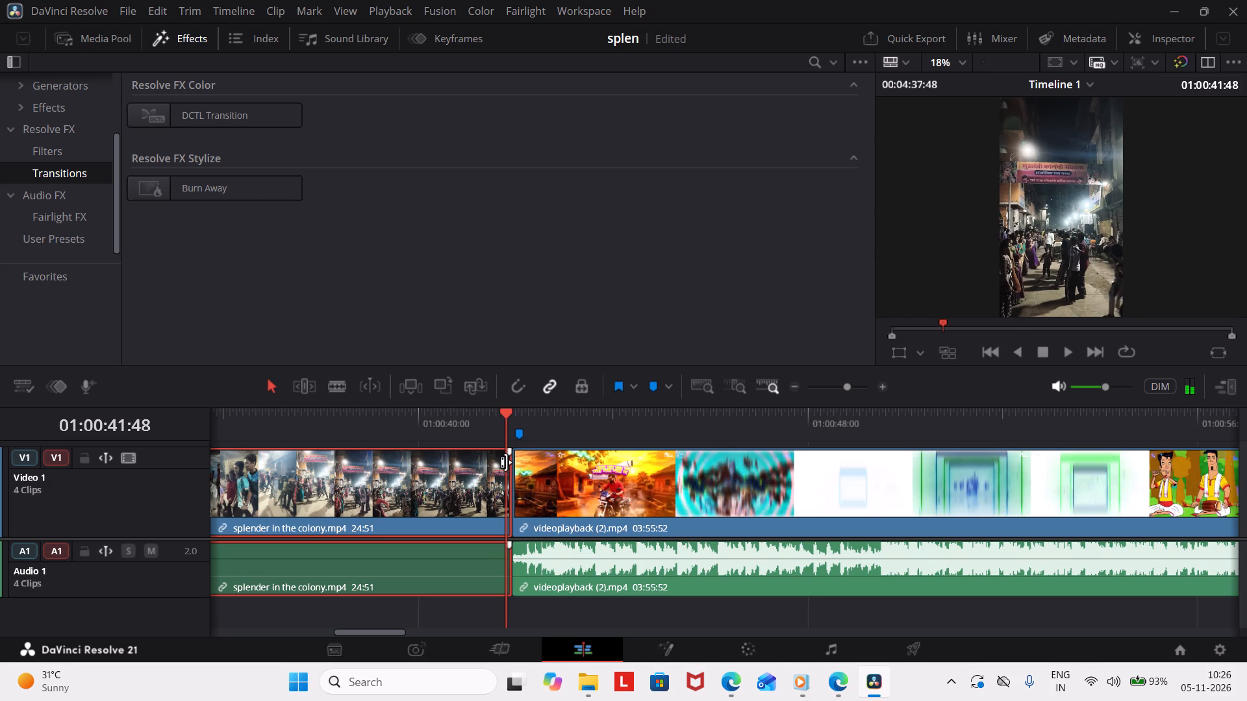
{"action": "key", "text": "space"}
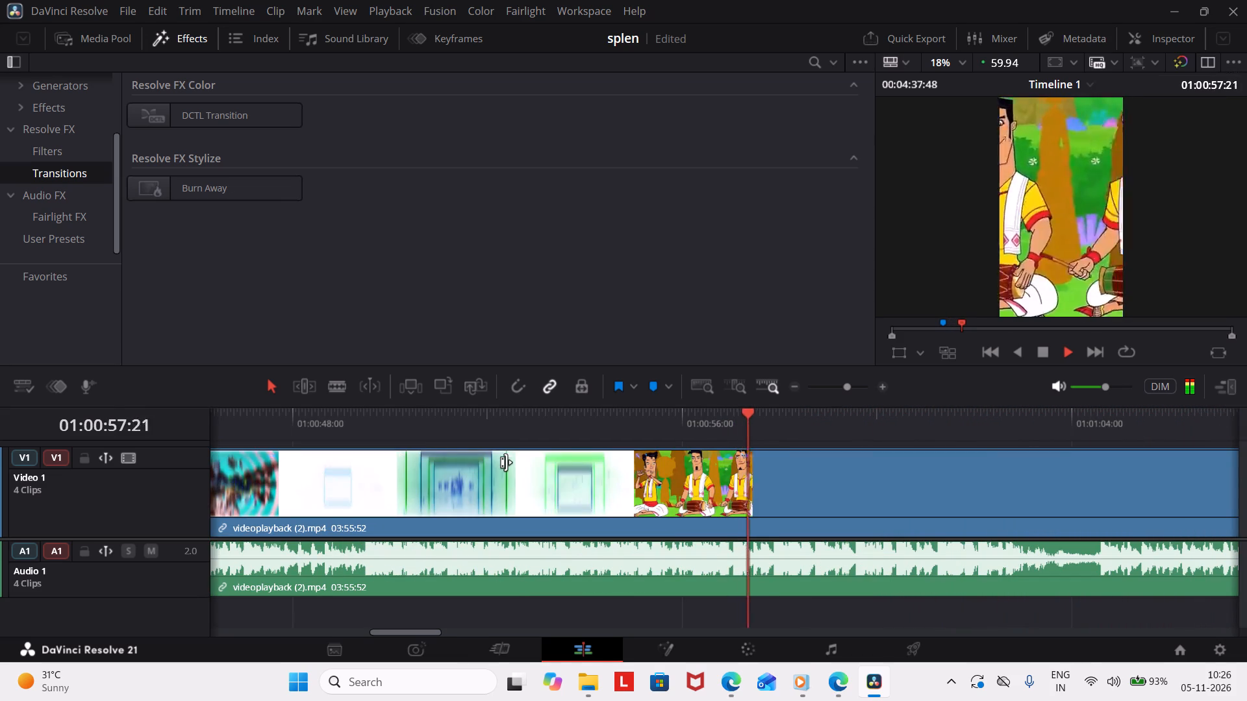
{"action": "key", "text": "space"}
{"action": "key", "text": "space"}
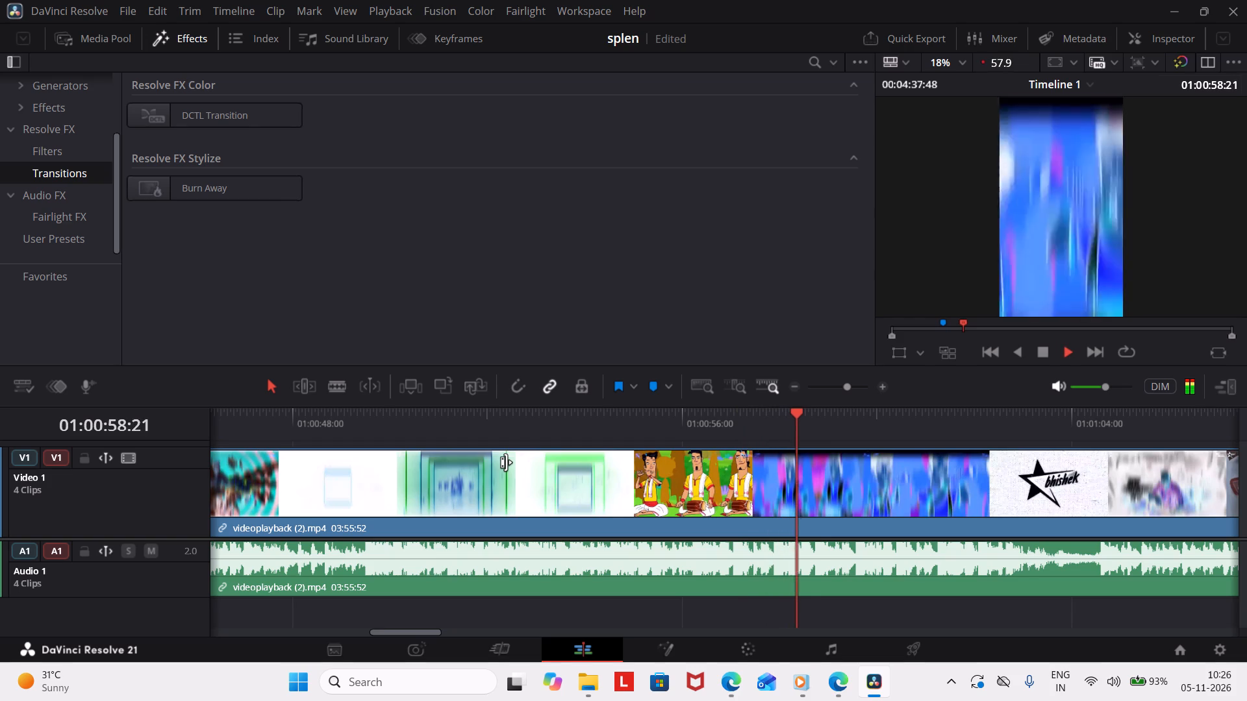
{"action": "key", "text": "space"}
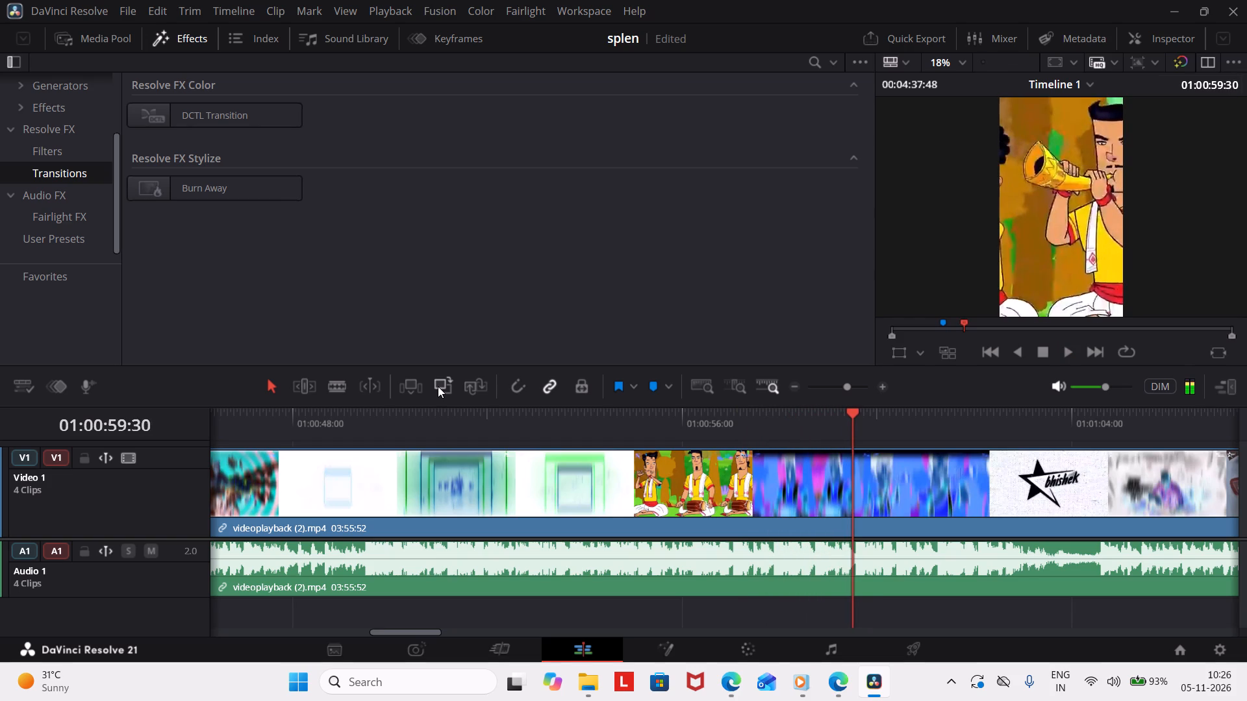
{"action": "key", "text": "space"}
{"action": "key", "text": "Right"}
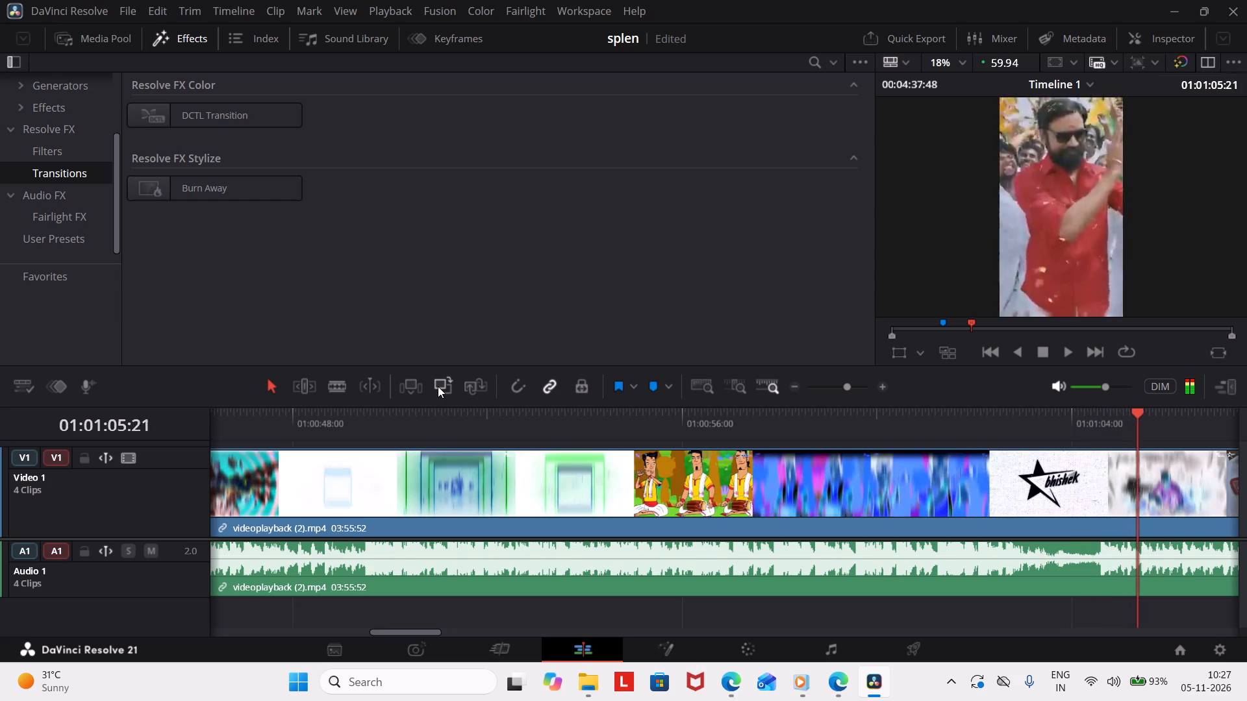
{"action": "key", "text": "space"}
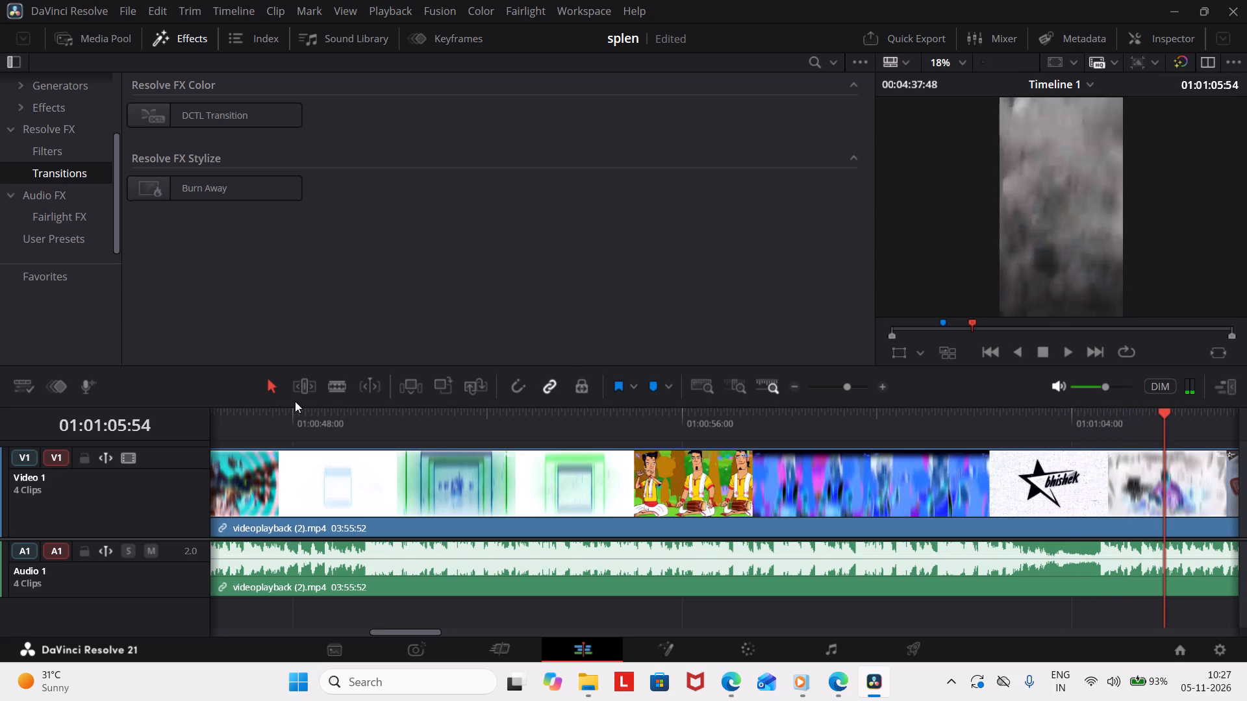
Split the last song segment, "videoplayback (2).mp4", at about 01:01:02 and delete the part after the cut.
{"action": "left_click", "coordinate": [338, 389]}
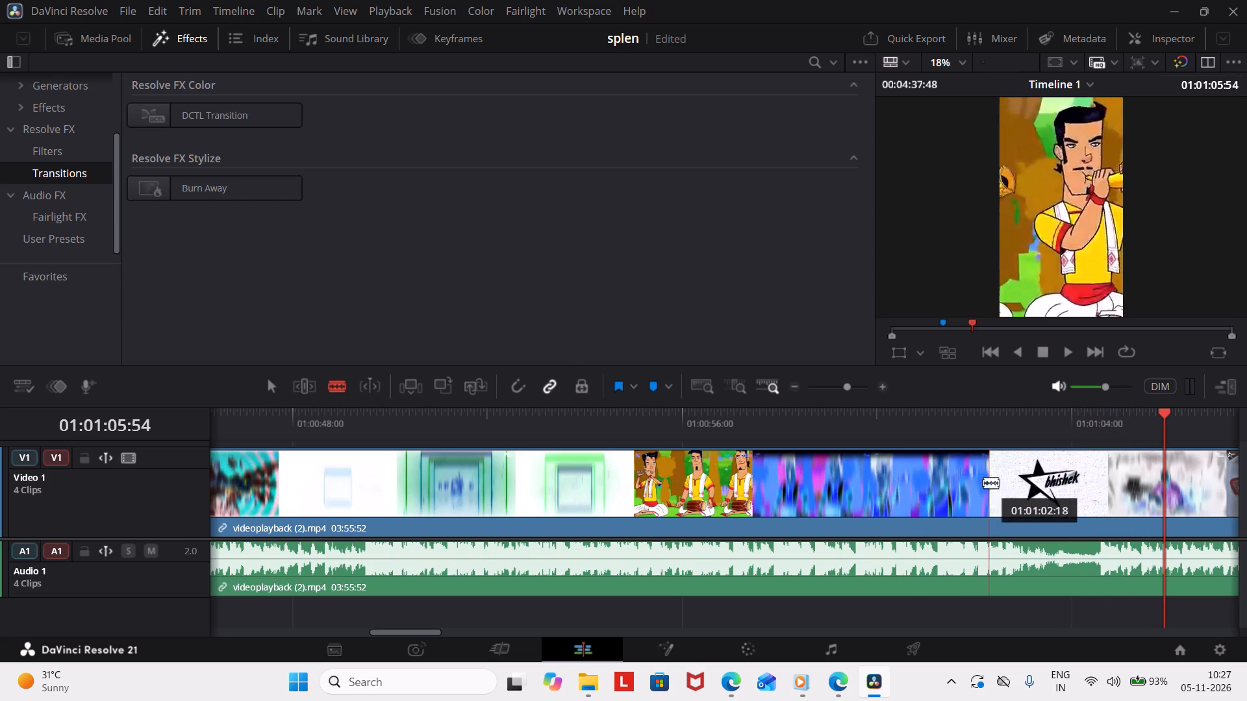
{"action": "left_click", "coordinate": [976, 478]}
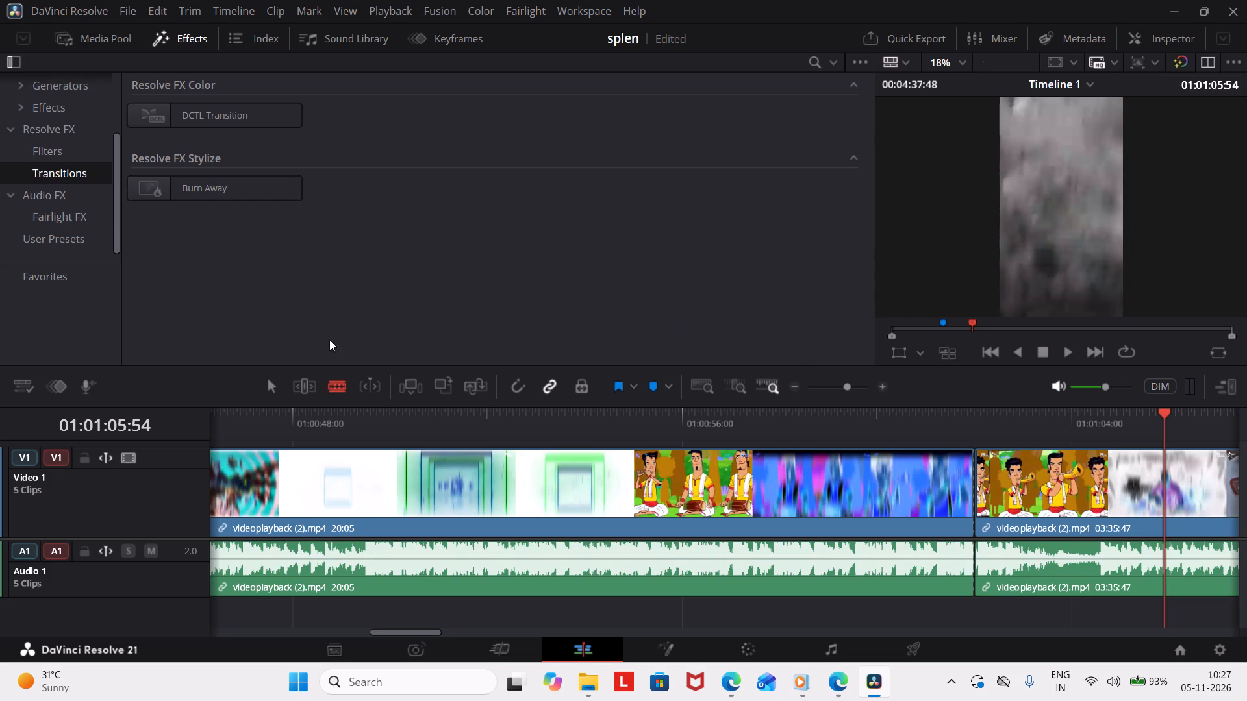
{"action": "left_click", "coordinate": [271, 386]}
{"action": "left_click", "coordinate": [1057, 484]}
{"action": "key", "text": "Delete"}
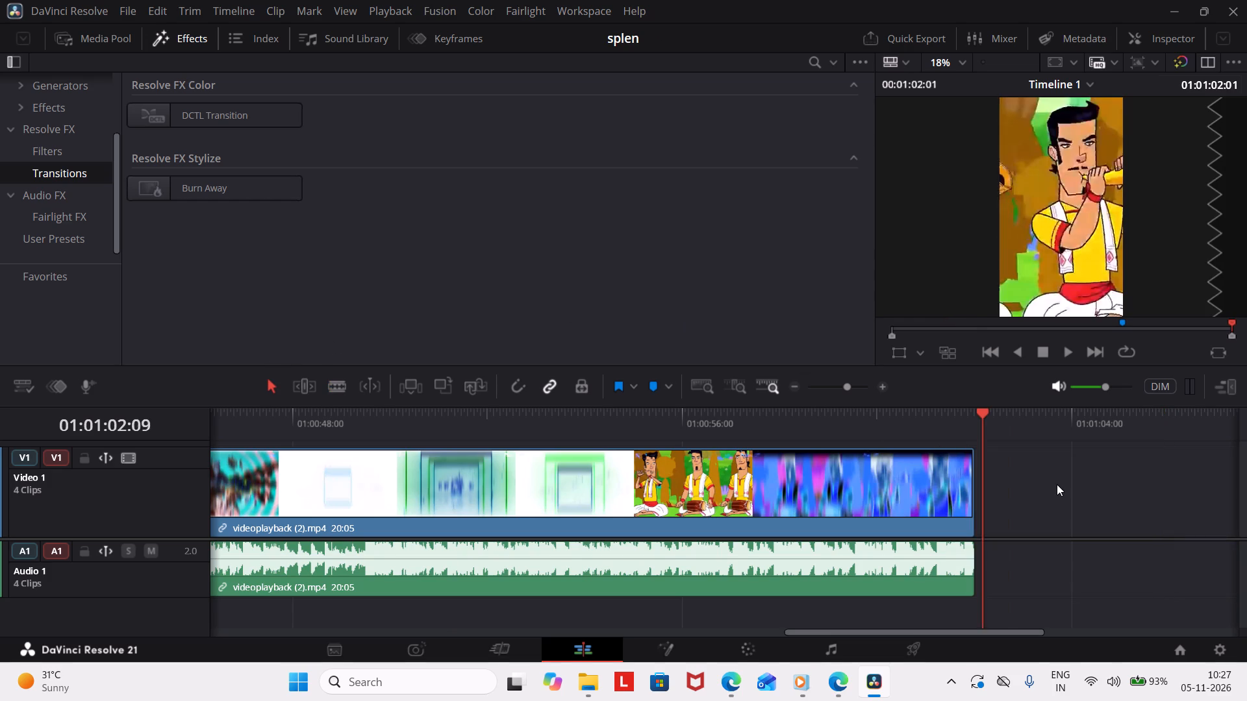
Trim the end of the last "videoplayback (2).mp4" segment, with its audio, back to a duration of 13:05.
{"action": "left_click_drag", "start_coordinate": [972, 494], "coordinate": [841, 489]}
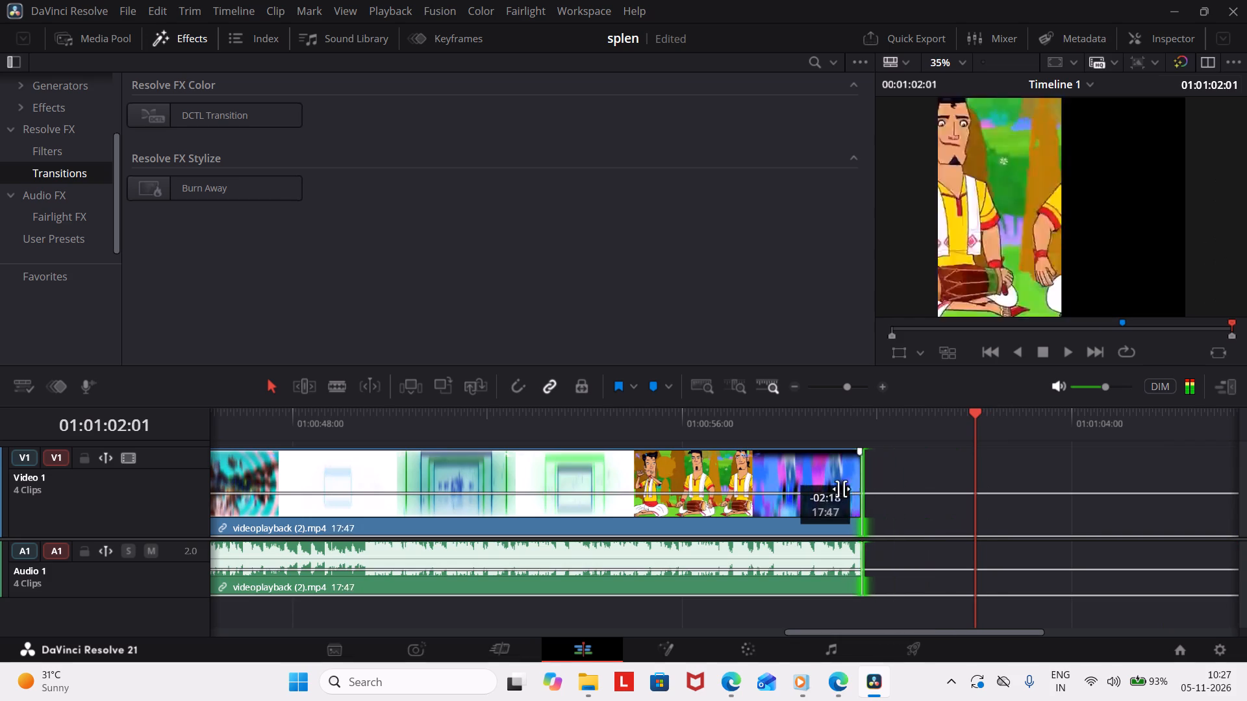
{"action": "left_click_drag", "start_coordinate": [841, 489], "coordinate": [631, 486]}
{"action": "scroll", "coordinate": [726, 490], "scroll_direction": "right", "scroll_amount": 3}
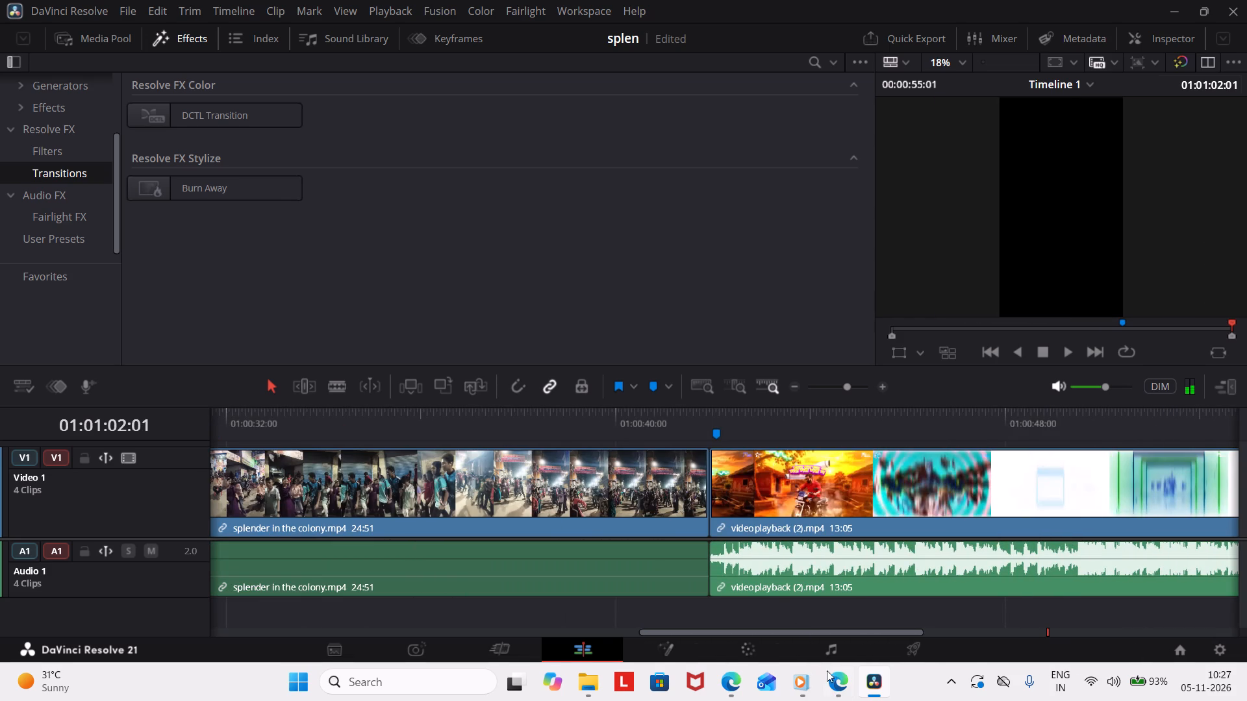
In Microsoft Edge, search YouTube for "how to use video sound as a musice in davinci resolve".
{"action": "left_click", "coordinate": [839, 685]}
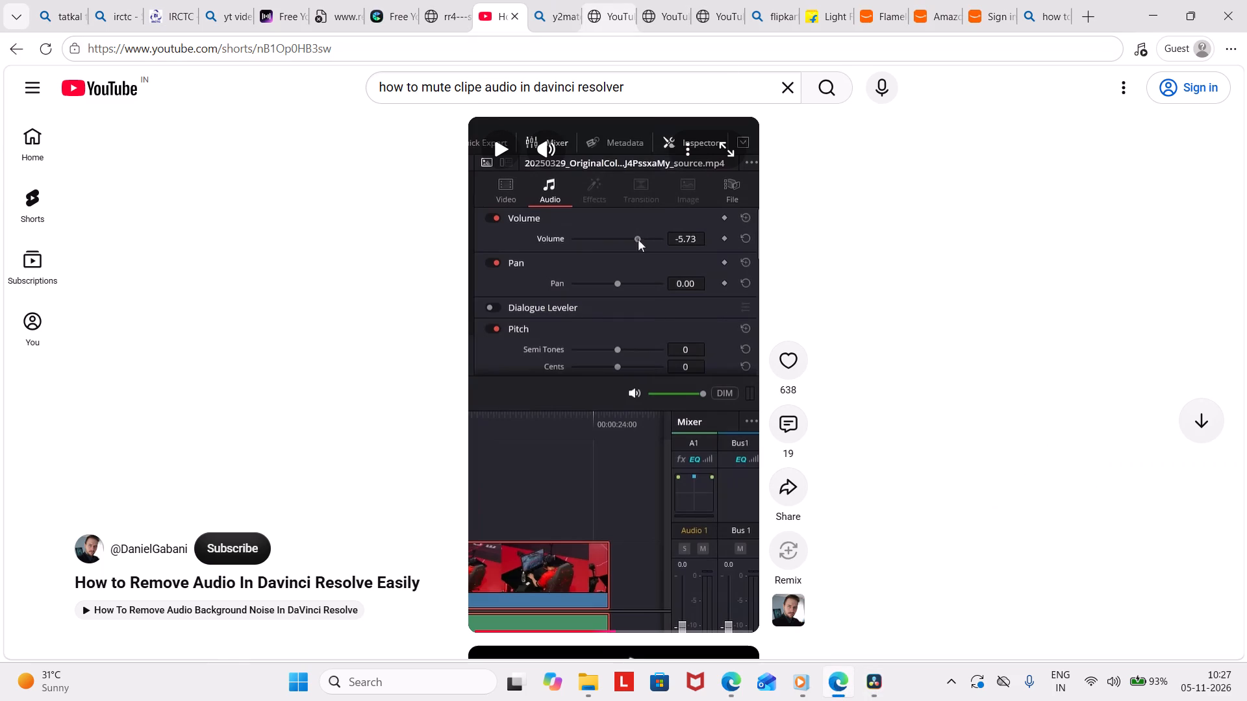
{"action": "left_click", "coordinate": [757, 87]}
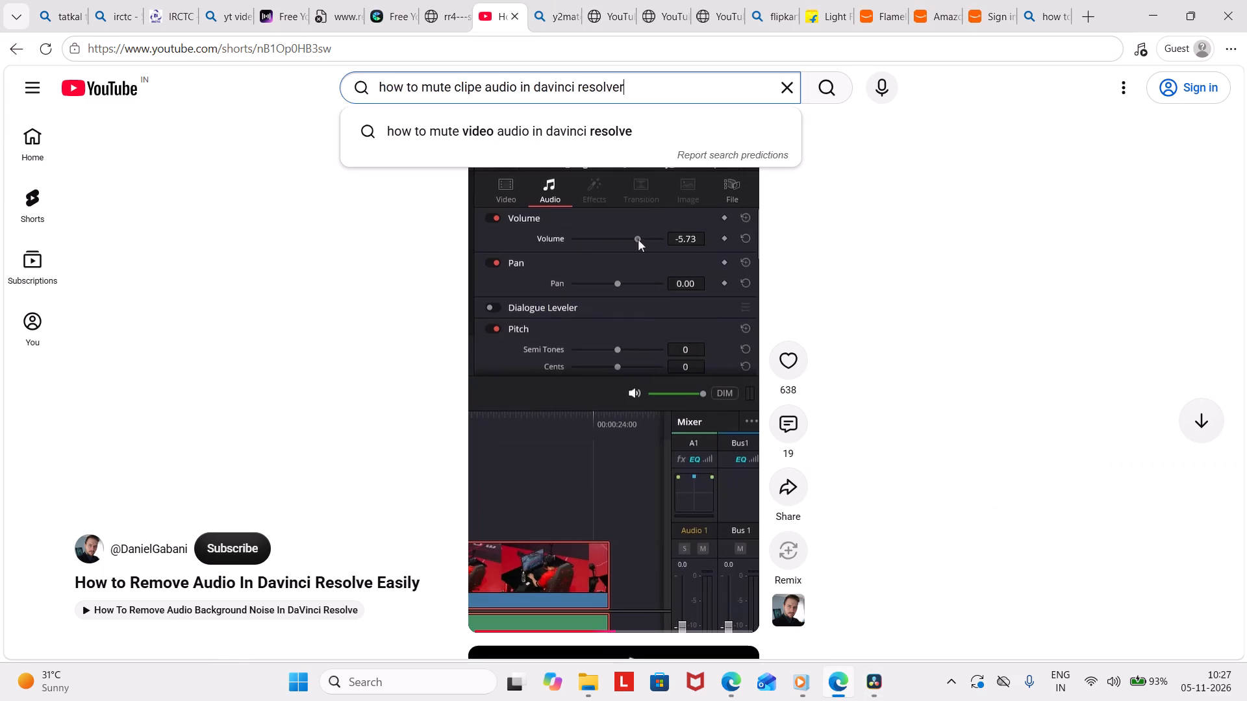
{"action": "key", "text": "BackSpace"}
{"action": "key", "text": "BackSpace"}
{"action": "key", "text": "BackSpace"}
{"action": "key", "text": "BackSpace"}
{"action": "key", "text": "BackSpace"}
{"action": "key", "text": "BackSpace"}
{"action": "key", "text": "BackSpace"}
{"action": "key", "text": "BackSpace"}
{"action": "key", "text": "BackSpace"}
{"action": "key", "text": "BackSpace"}
{"action": "key", "text": "BackSpace"}
{"action": "key", "text": "BackSpace"}
{"action": "key", "text": "BackSpace"}
{"action": "key", "text": "BackSpace"}
{"action": "key", "text": "BackSpace"}
{"action": "key", "text": "BackSpace"}
{"action": "key", "text": "BackSpace"}
{"action": "key", "text": "BackSpace"}
{"action": "key", "text": "BackSpace"}
{"action": "key", "text": "BackSpace"}
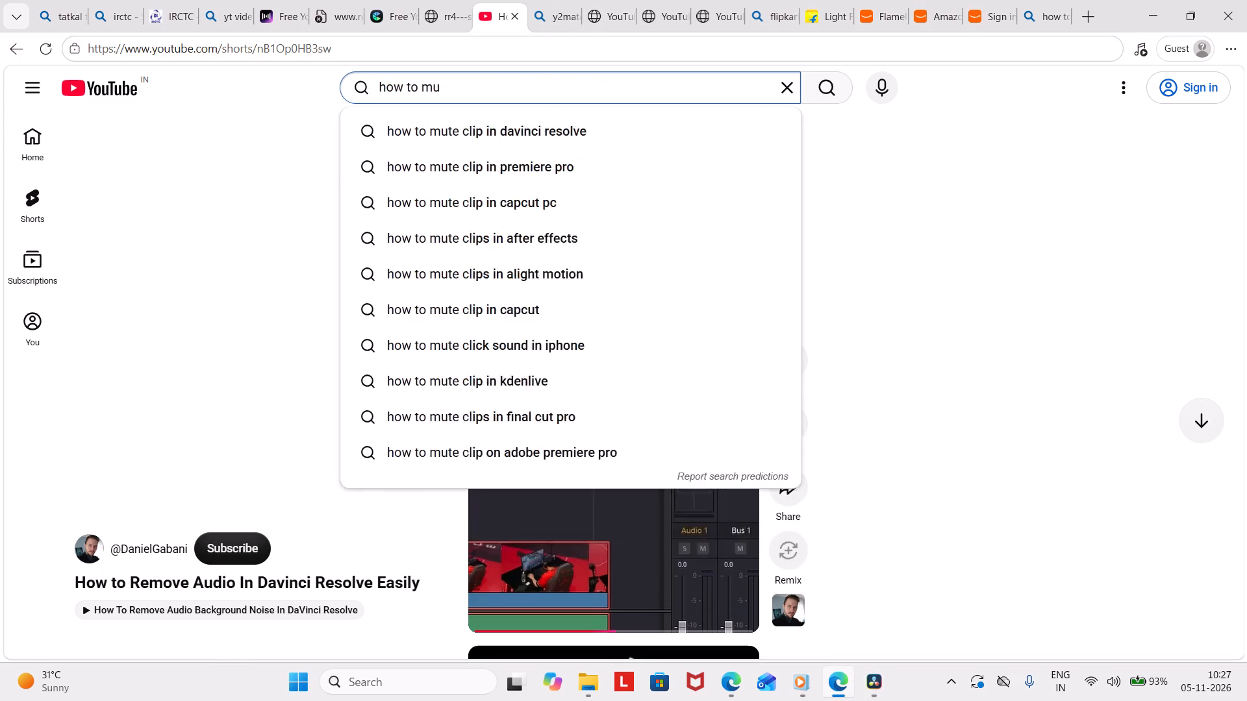
{"action": "type", "text": "how to use vido"}
{"action": "key", "text": "space"}
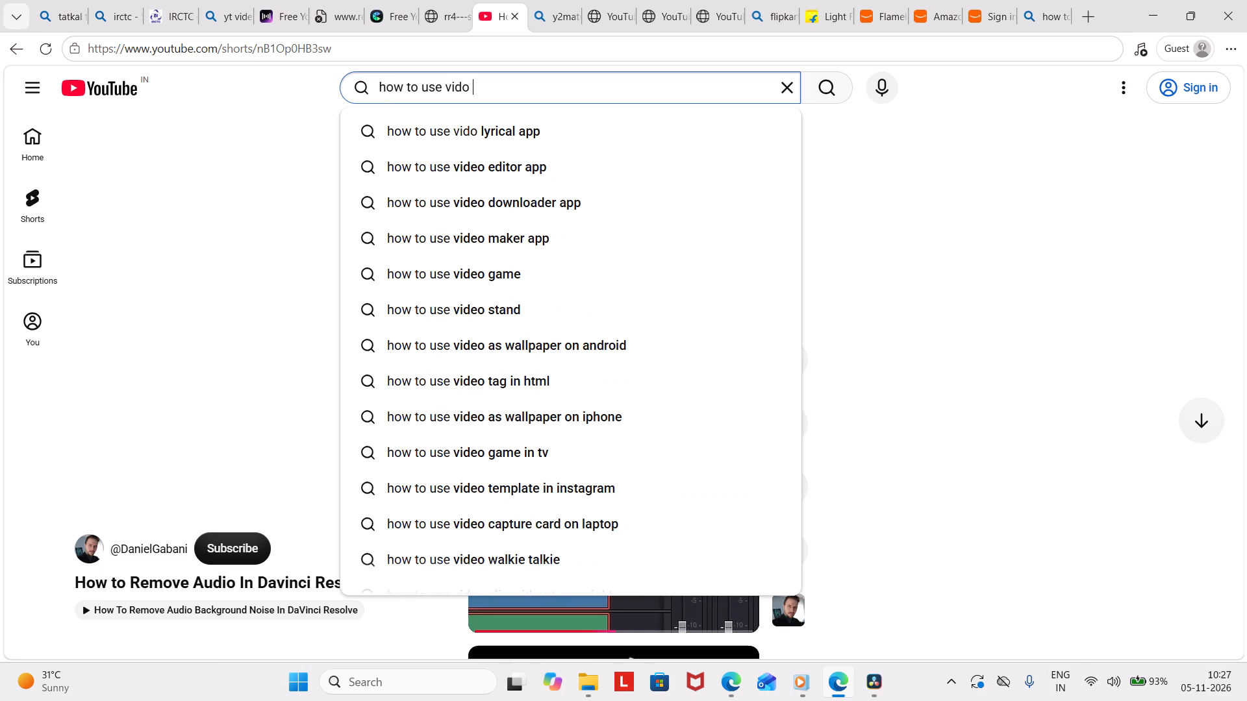
{"action": "key", "text": "s"}
{"action": "type", "text": "ond"}
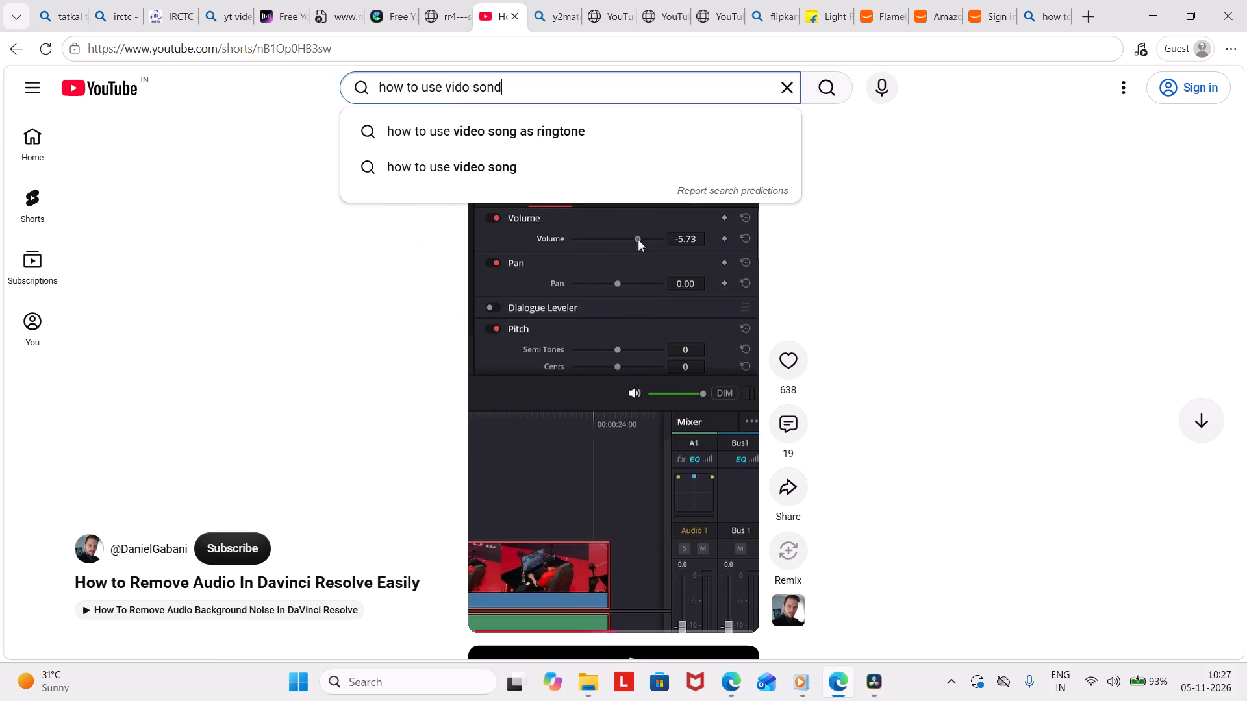
{"action": "key", "text": "space"}
{"action": "type", "text": "as a musi"}
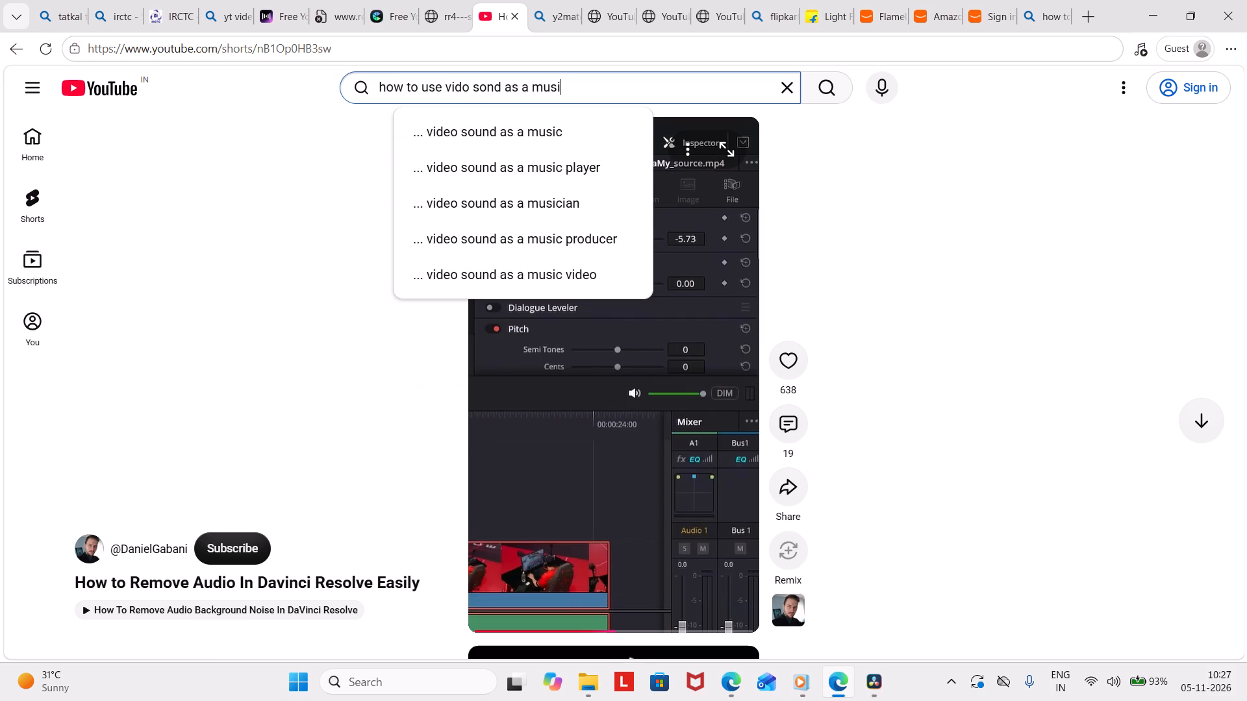
{"action": "type", "text": "ce in da"}
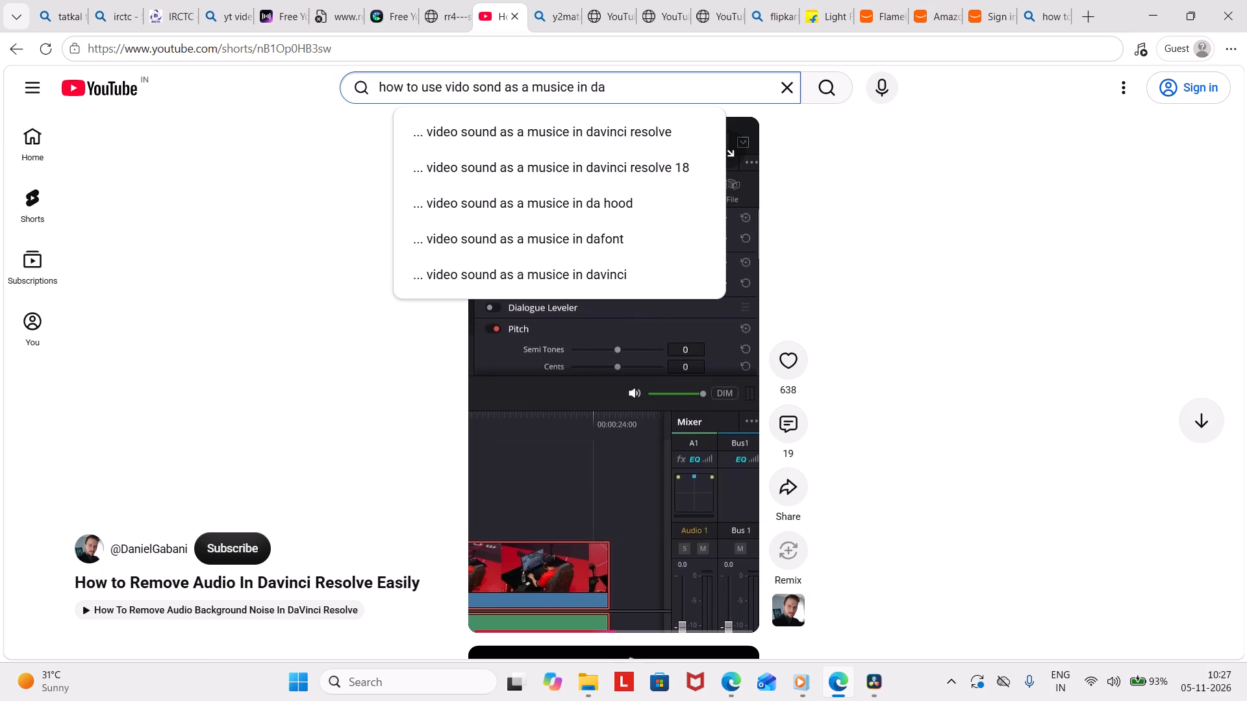
{"action": "left_click", "coordinate": [691, 123]}
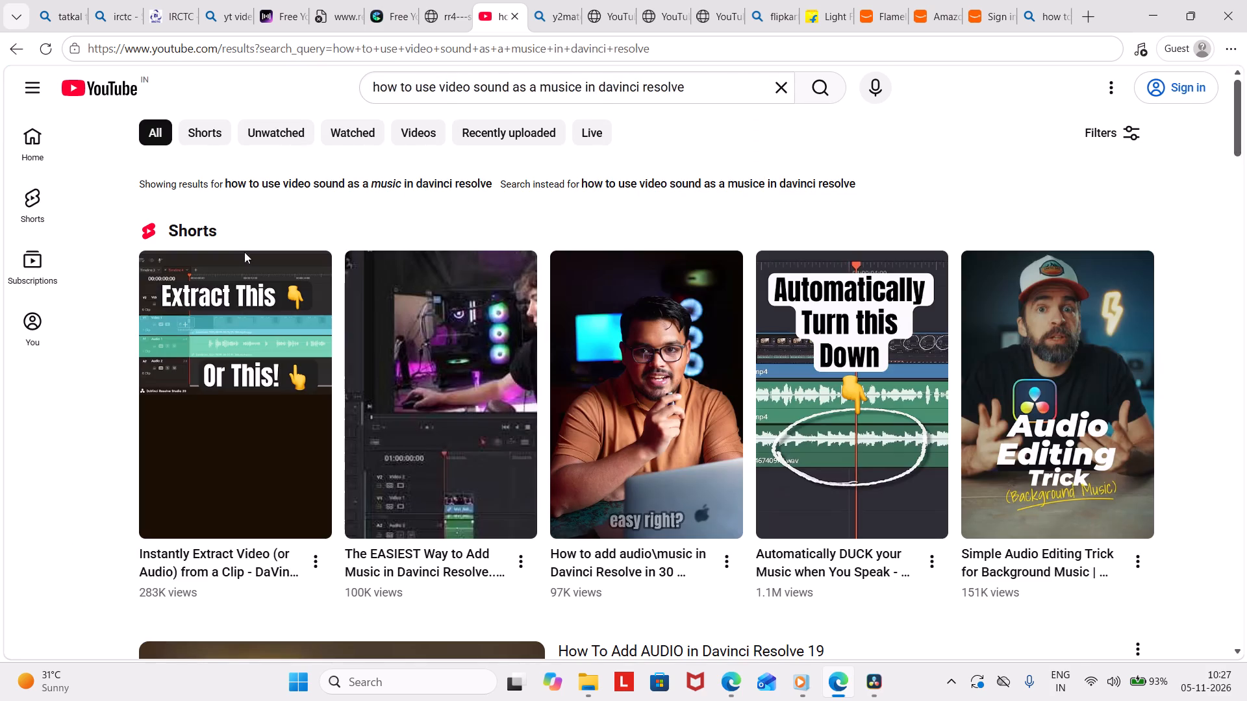
Watch the Short "Instantly Extract Video (or Audio) from a Clip", pausing and resuming to study how audio alone is placed on the timeline.
{"action": "left_click", "coordinate": [236, 308]}
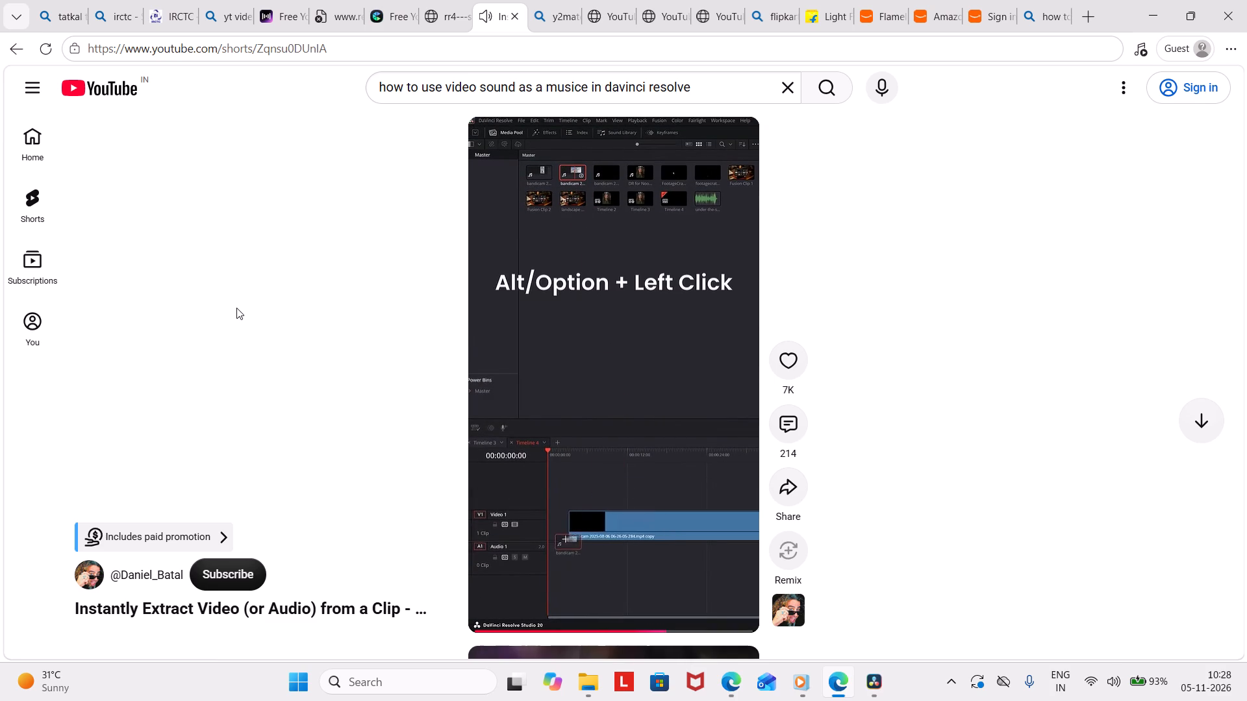
{"action": "key", "text": "space"}
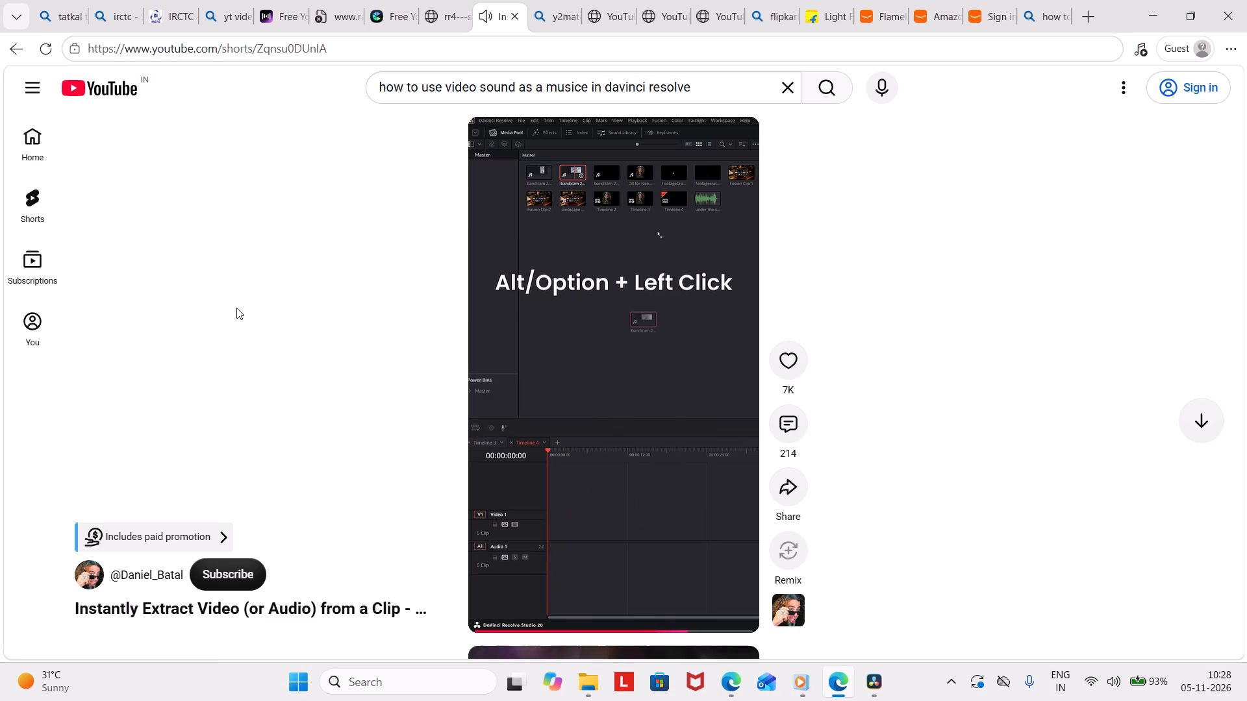
{"action": "key", "text": "space"}
{"action": "key", "text": "space"}
{"action": "key", "text": "space"}
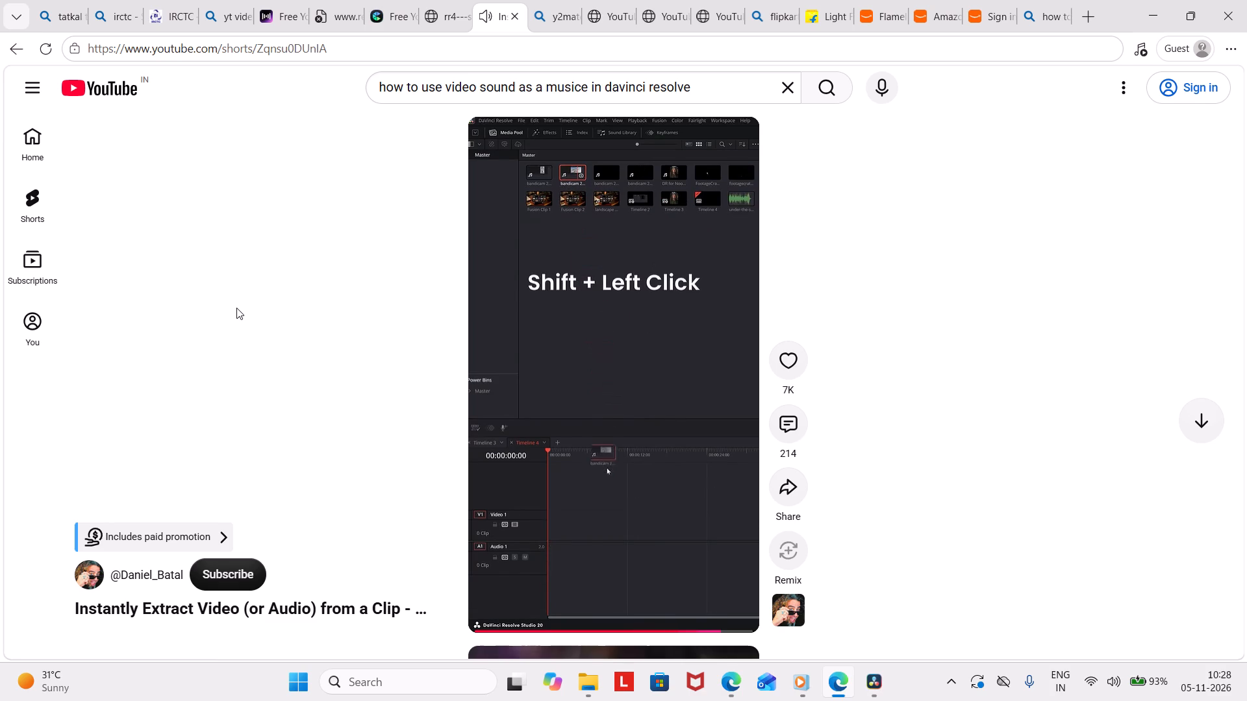
{"action": "key", "text": "space"}
{"action": "key", "text": "space"}
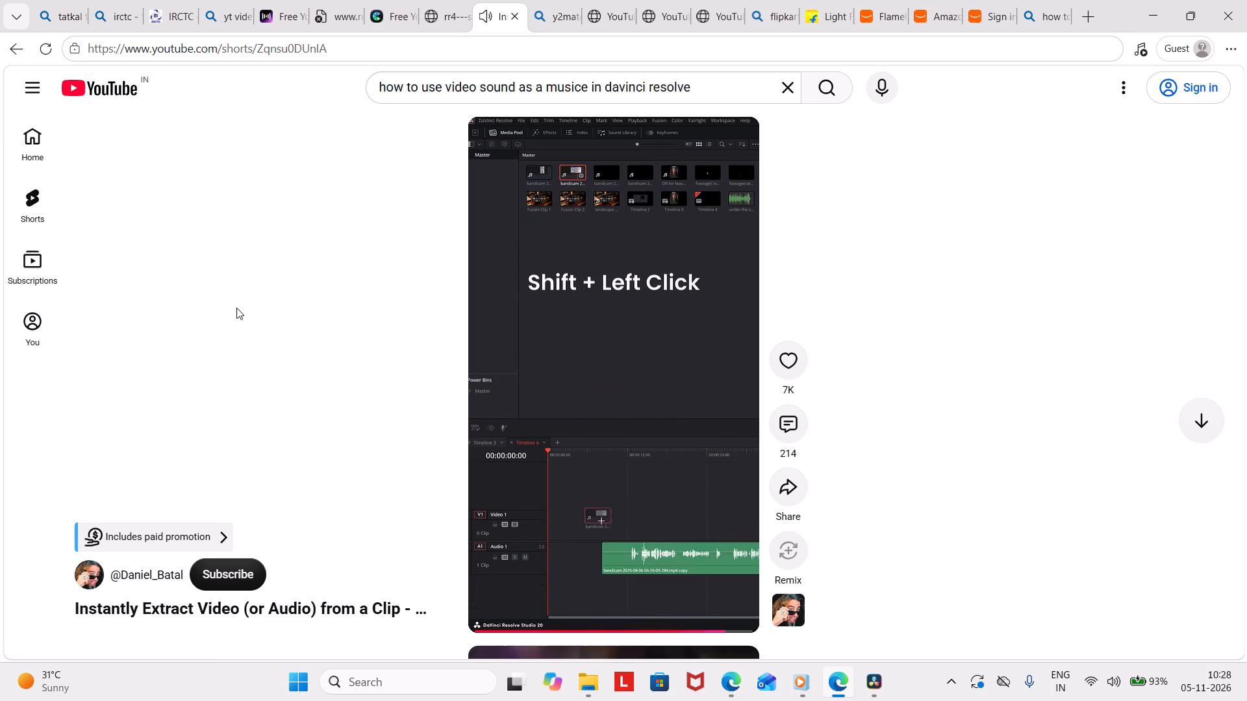
{"action": "key", "text": "space"}
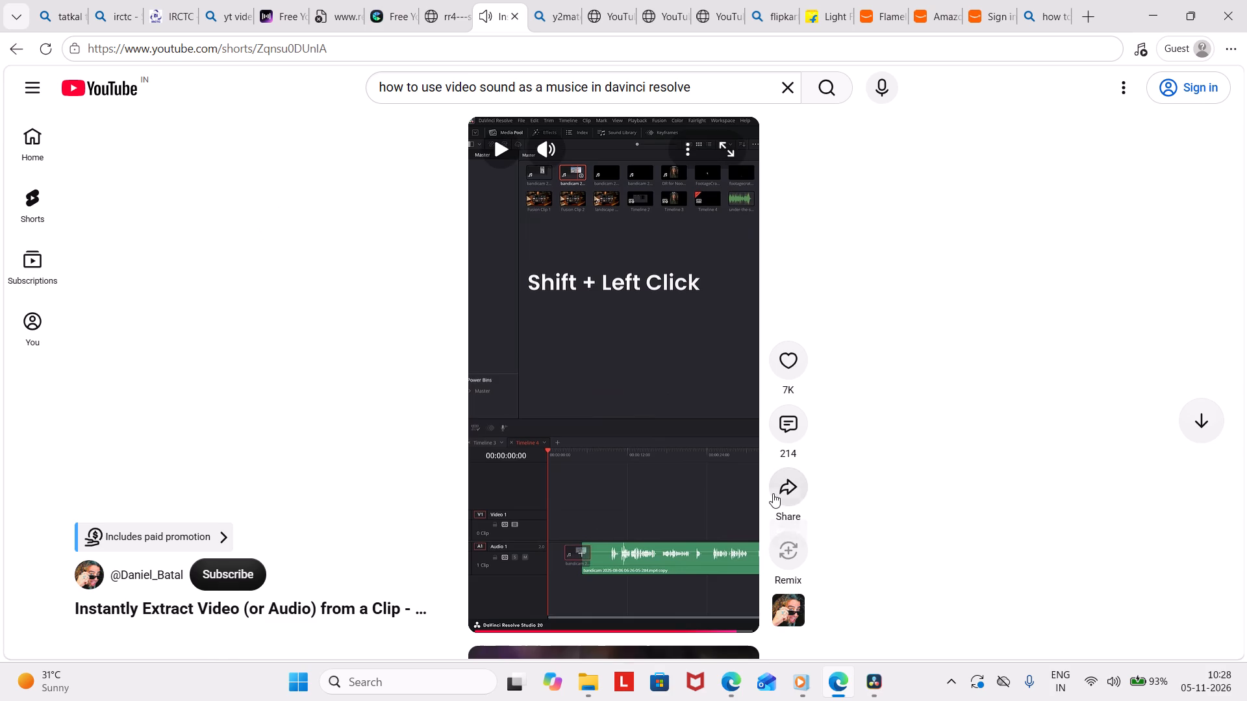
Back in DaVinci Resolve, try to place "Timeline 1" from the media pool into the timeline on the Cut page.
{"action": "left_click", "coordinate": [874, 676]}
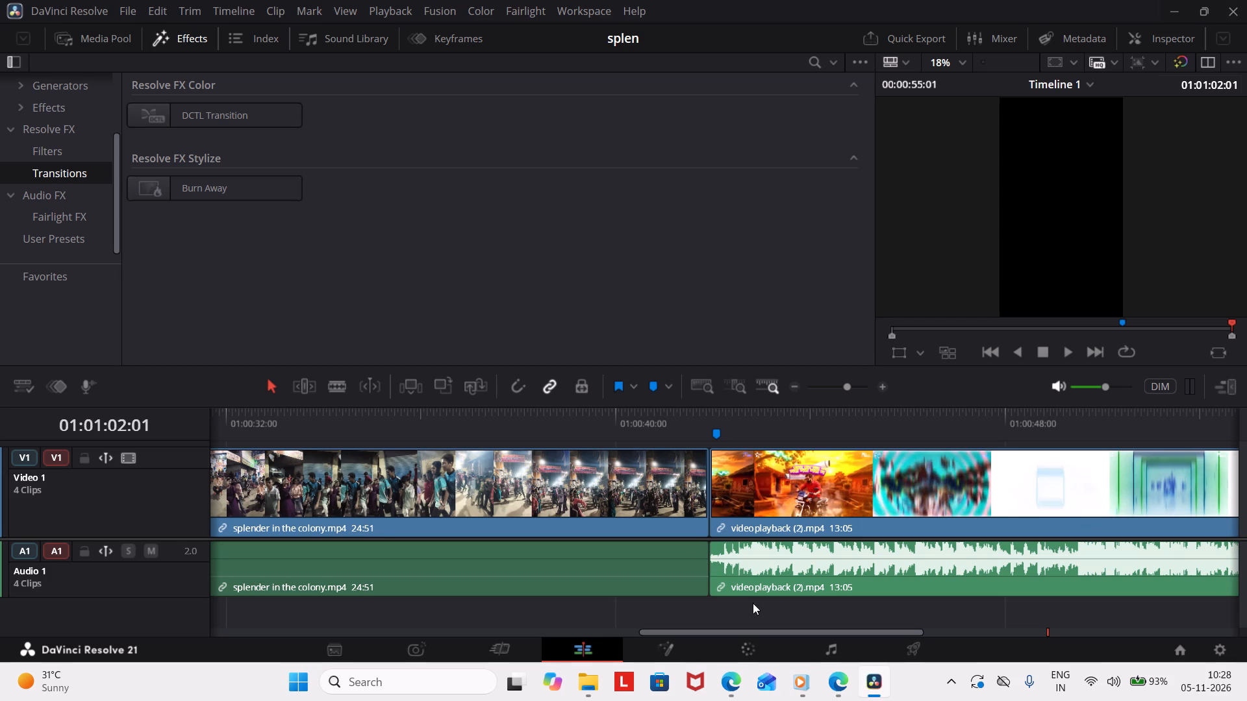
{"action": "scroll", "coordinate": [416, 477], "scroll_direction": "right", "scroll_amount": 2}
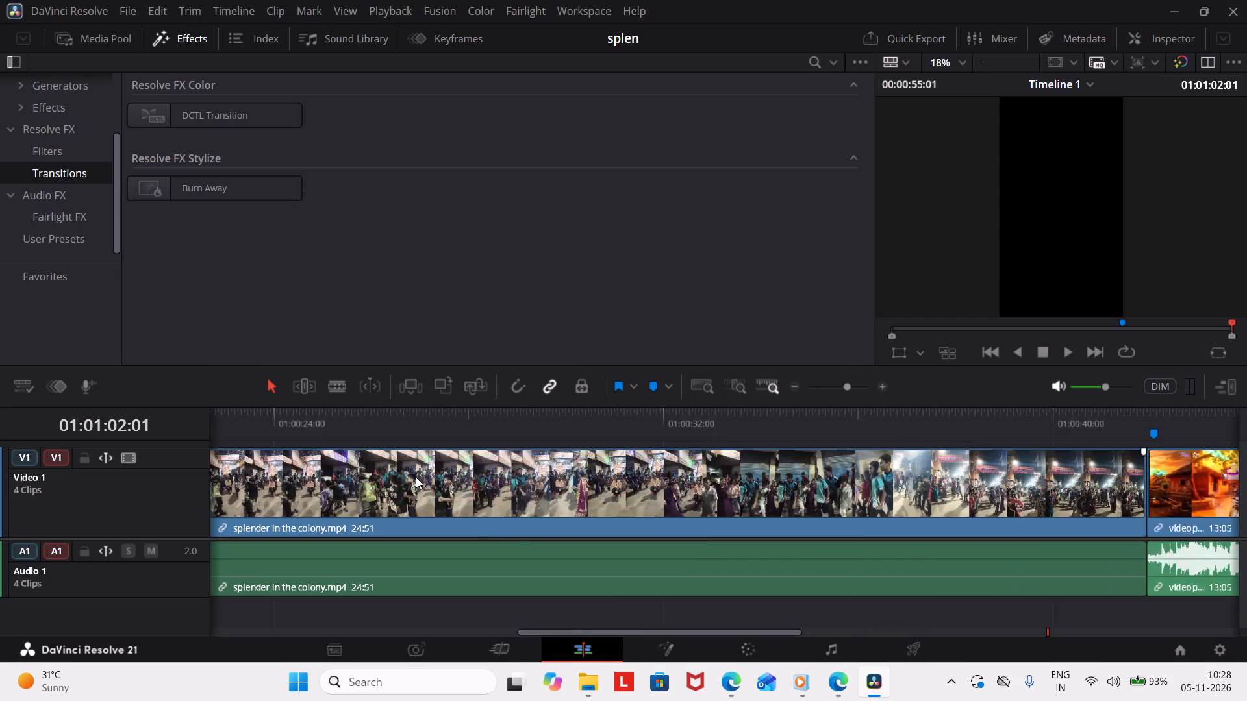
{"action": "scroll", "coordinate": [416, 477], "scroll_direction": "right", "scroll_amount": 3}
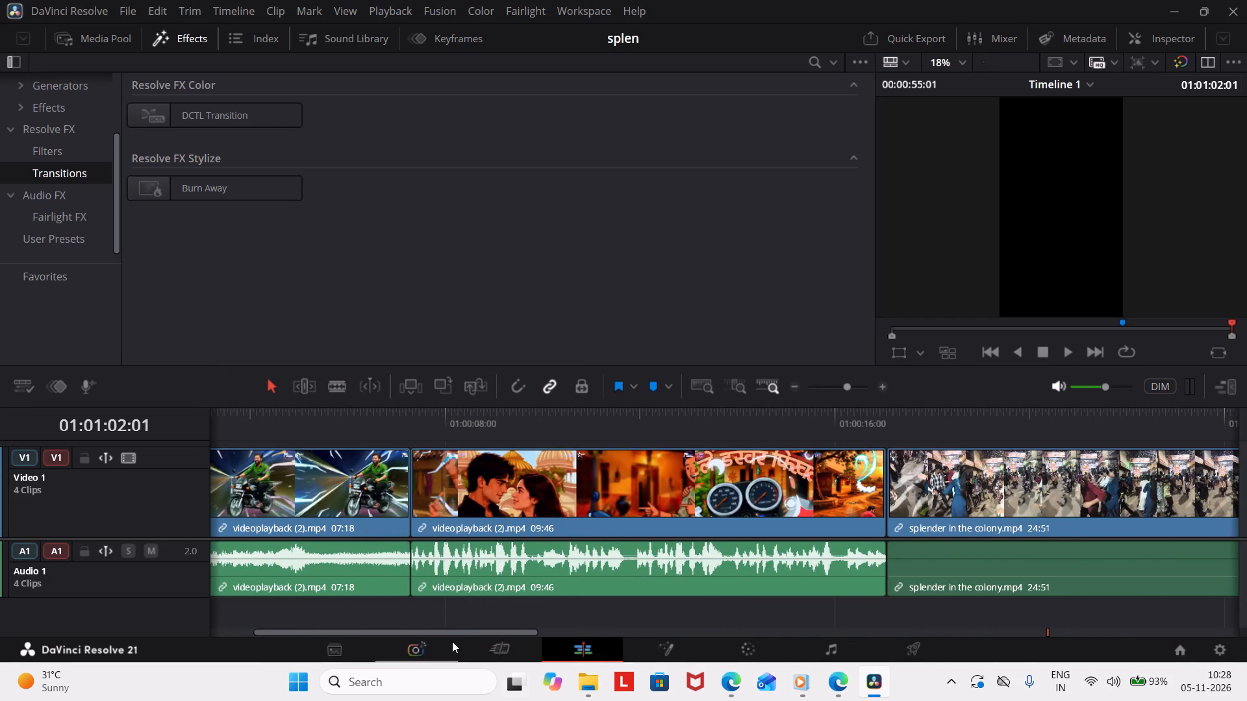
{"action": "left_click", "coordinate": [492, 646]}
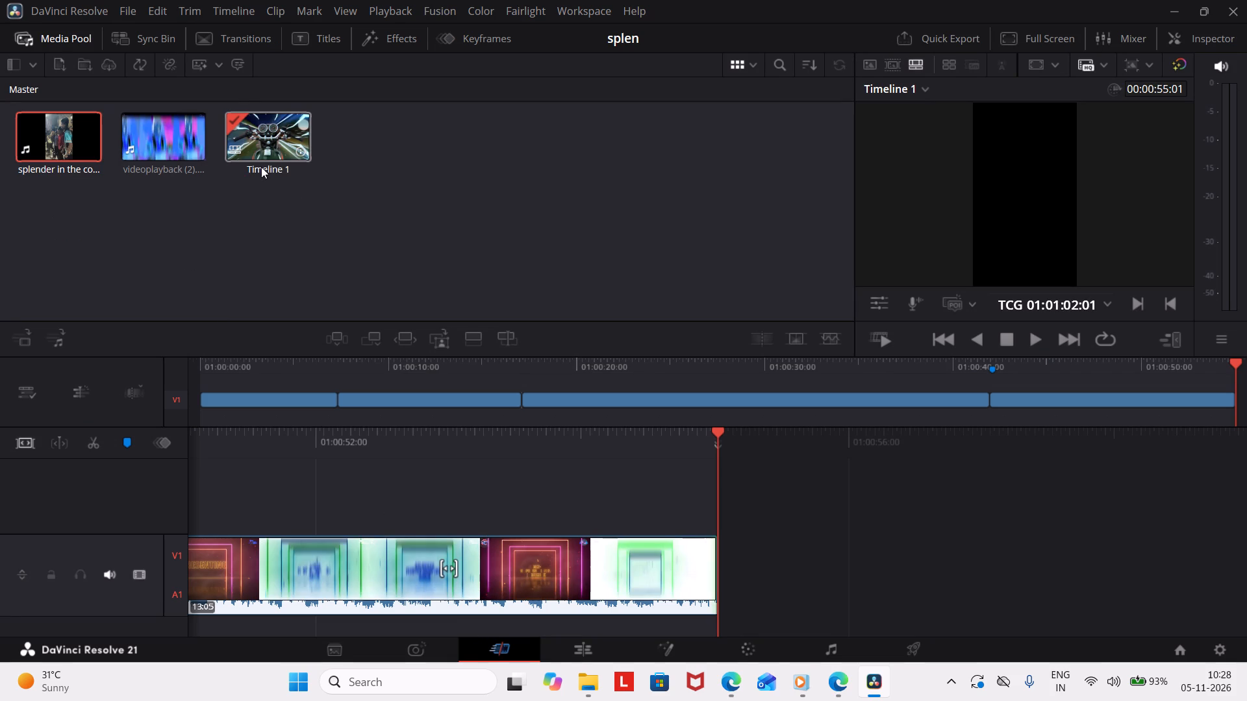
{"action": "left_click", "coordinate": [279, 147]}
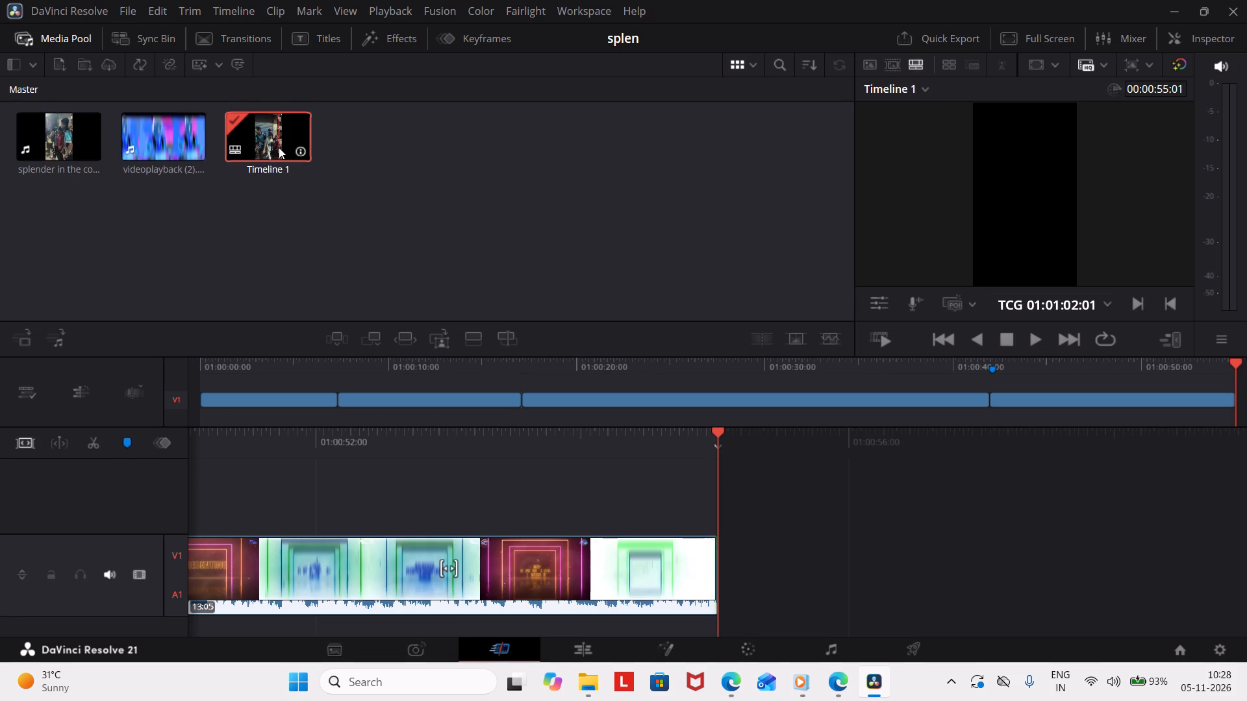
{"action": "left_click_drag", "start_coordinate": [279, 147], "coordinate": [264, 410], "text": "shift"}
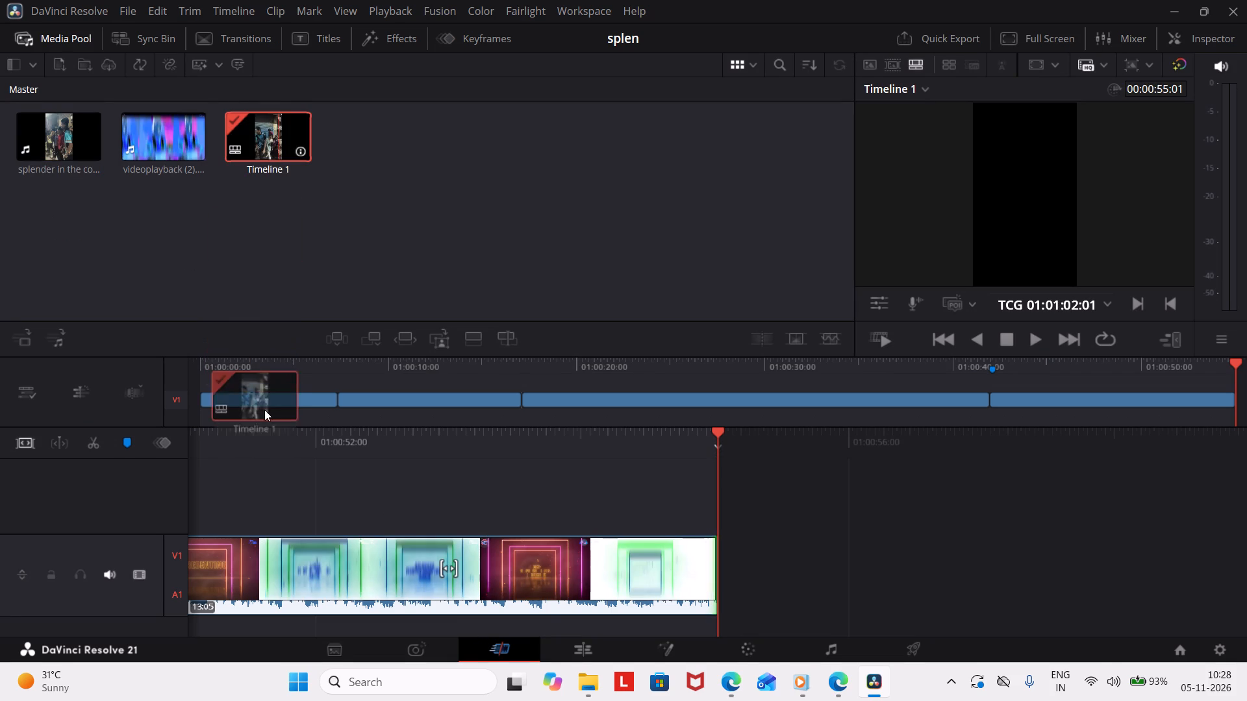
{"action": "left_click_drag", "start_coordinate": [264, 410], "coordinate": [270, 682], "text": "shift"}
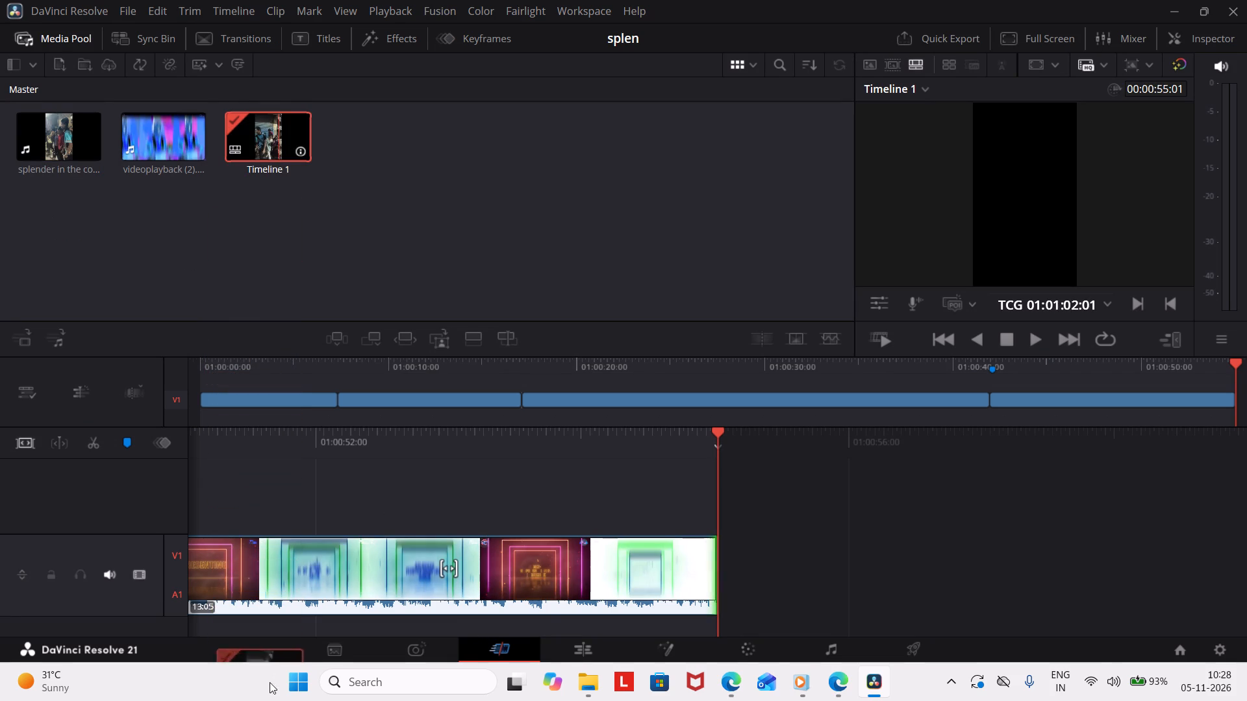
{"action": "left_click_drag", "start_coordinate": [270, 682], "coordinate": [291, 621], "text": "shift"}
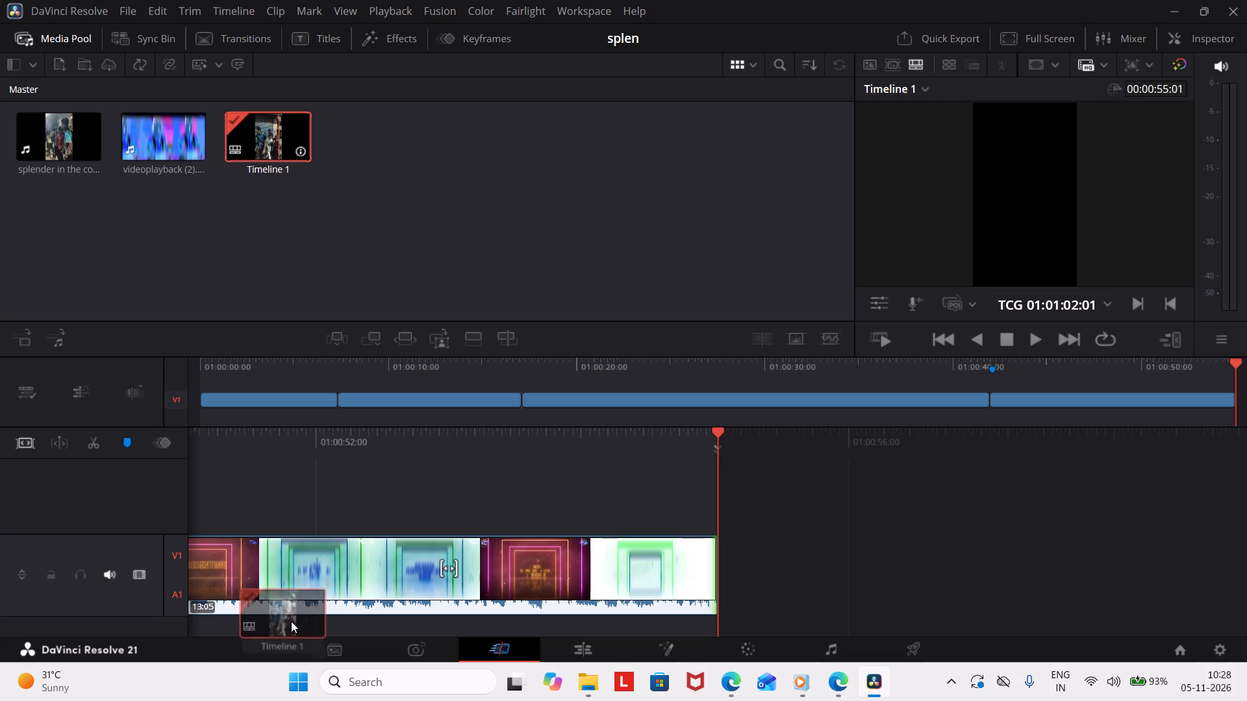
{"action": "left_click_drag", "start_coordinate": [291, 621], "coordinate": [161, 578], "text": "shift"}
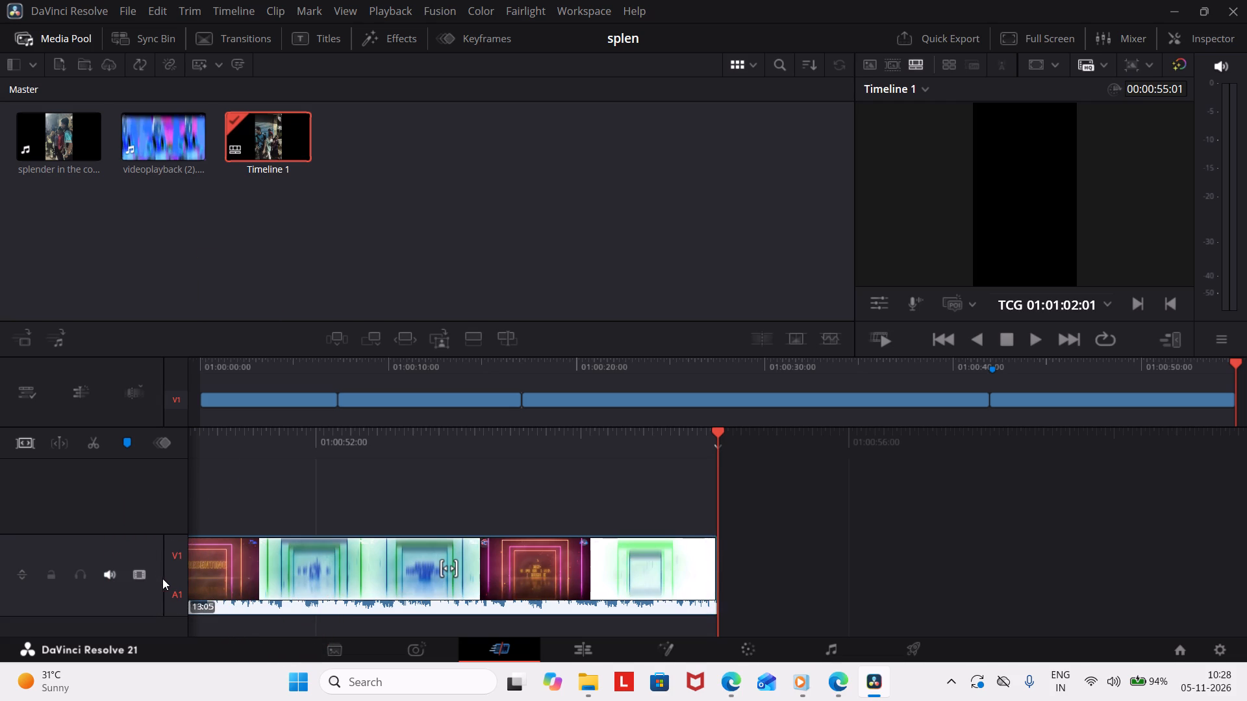
Return to the timeline's start and, on the Edit page, play the opening song segments to about 01:00:12.
{"action": "scroll", "coordinate": [207, 498], "scroll_direction": "down", "scroll_amount": 1}
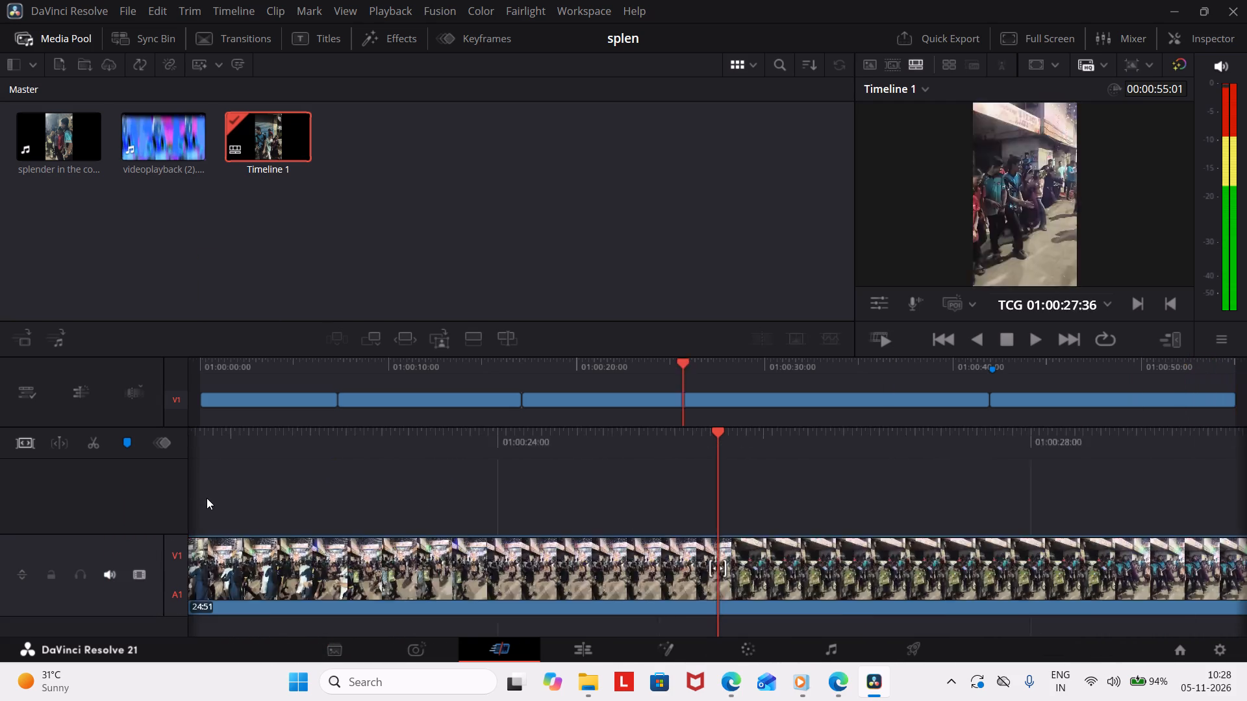
{"action": "scroll", "coordinate": [207, 498], "scroll_direction": "right", "scroll_amount": 6}
{"action": "scroll", "coordinate": [207, 498], "scroll_direction": "down", "scroll_amount": 2}
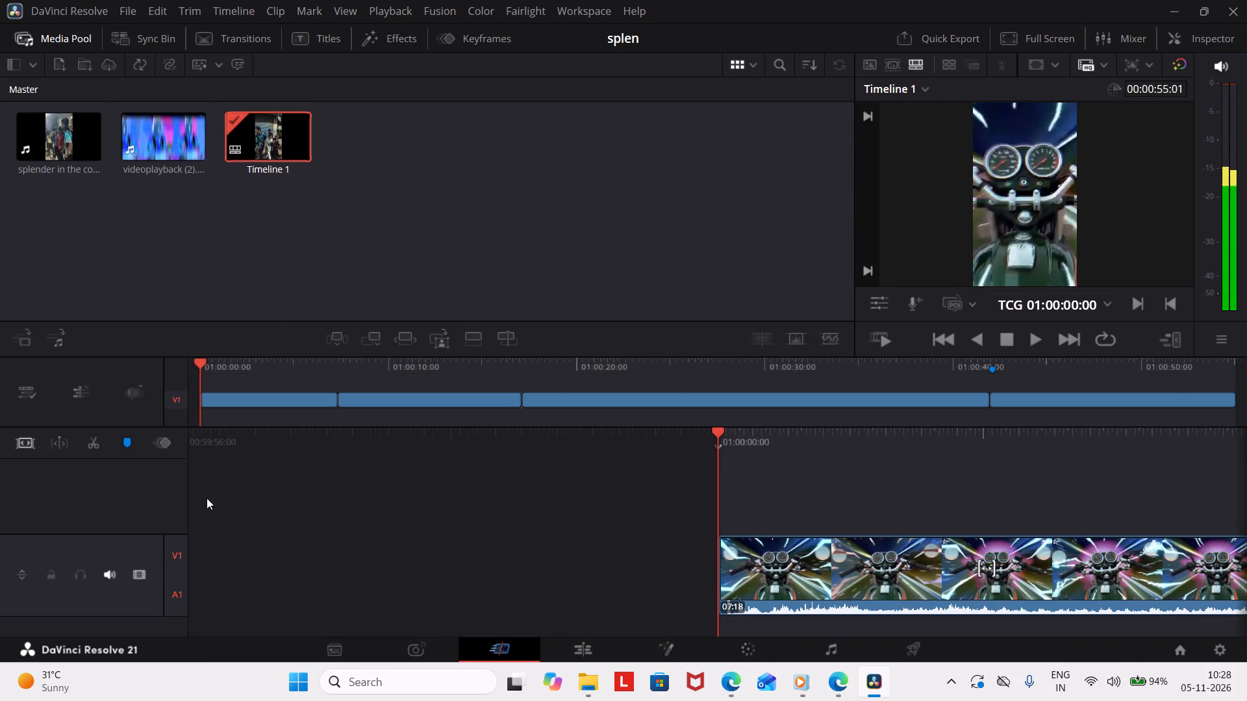
{"action": "scroll", "coordinate": [381, 517], "scroll_direction": "down", "scroll_amount": 3}
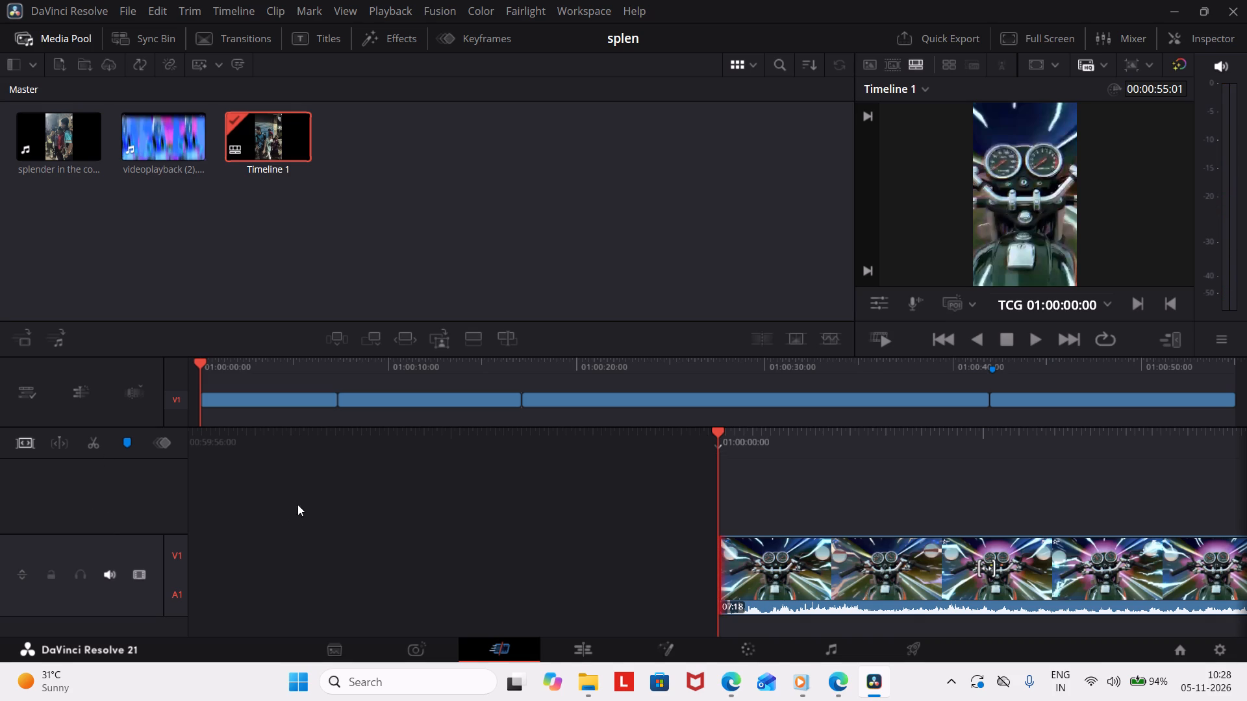
{"action": "left_click", "coordinate": [582, 656]}
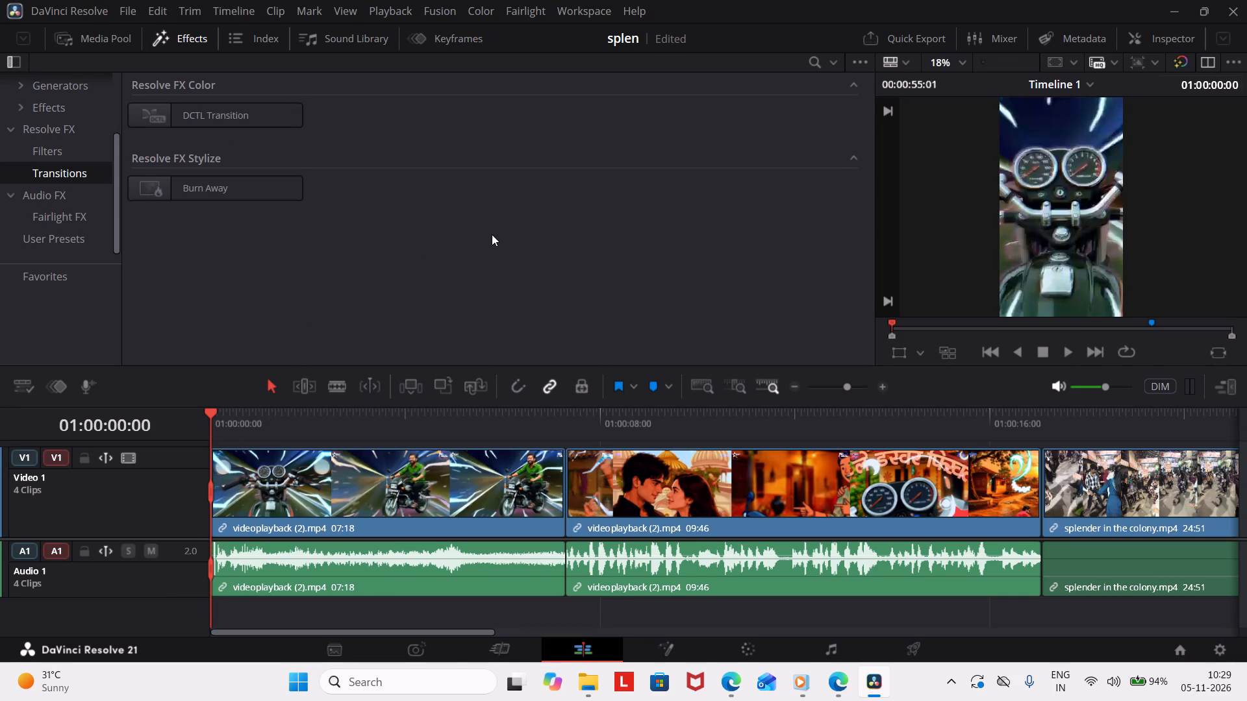
{"action": "left_click_drag", "start_coordinate": [494, 251], "coordinate": [509, 320], "text": "shift"}
{"action": "scroll", "coordinate": [647, 567], "scroll_direction": "down", "scroll_amount": 2}
{"action": "key", "text": "space"}
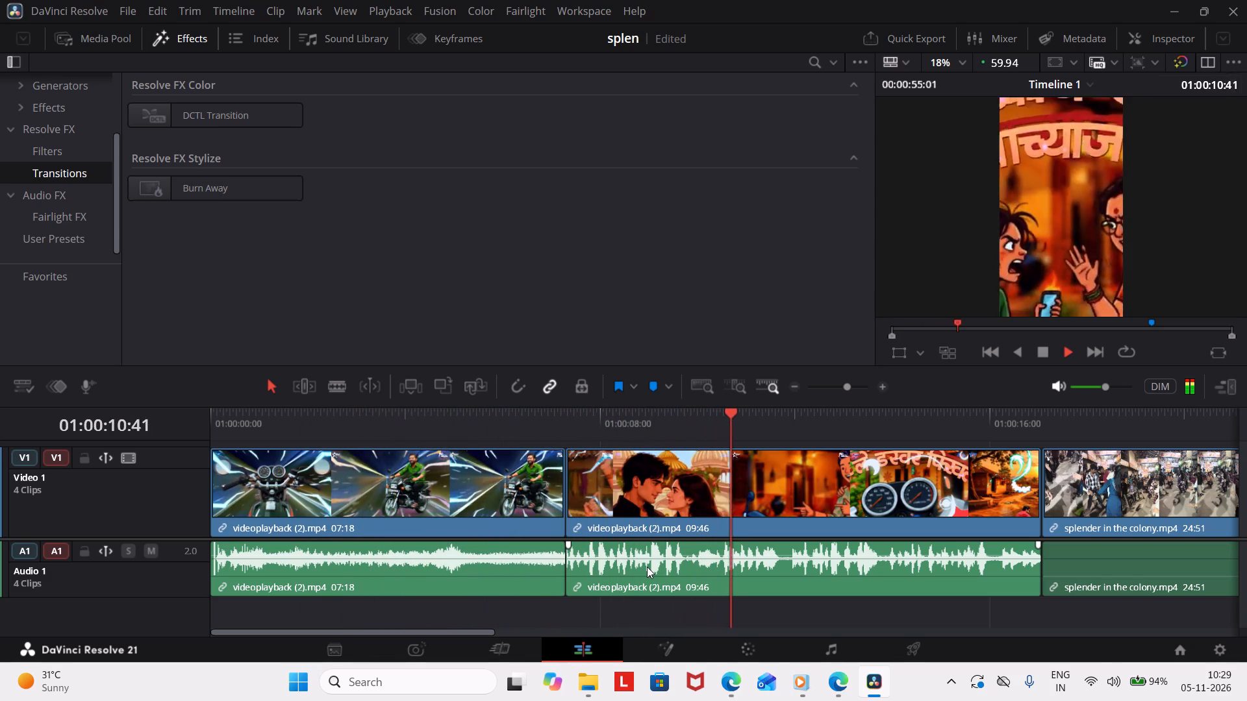
{"action": "key", "text": "space"}
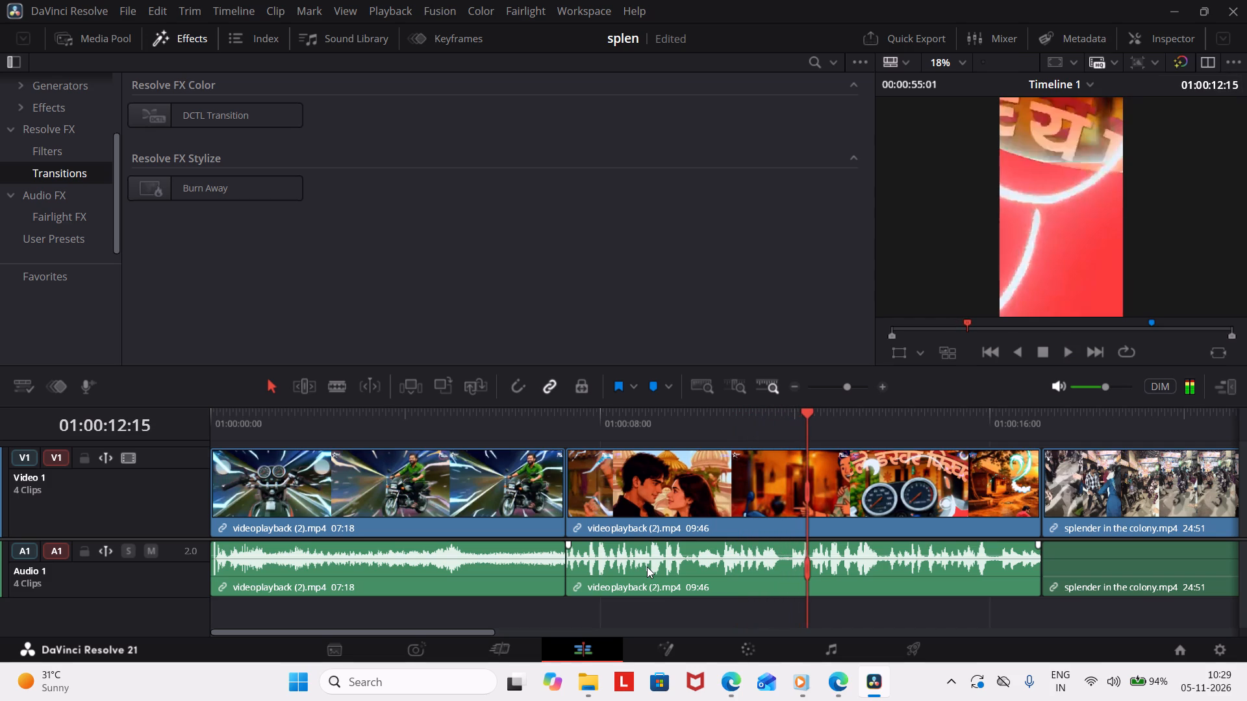
On the Fairlight page, play from 01:00:12:15 into the "splender in the colony" clip, to about 01:00:19, to check the audio.
{"action": "left_click", "coordinate": [818, 647]}
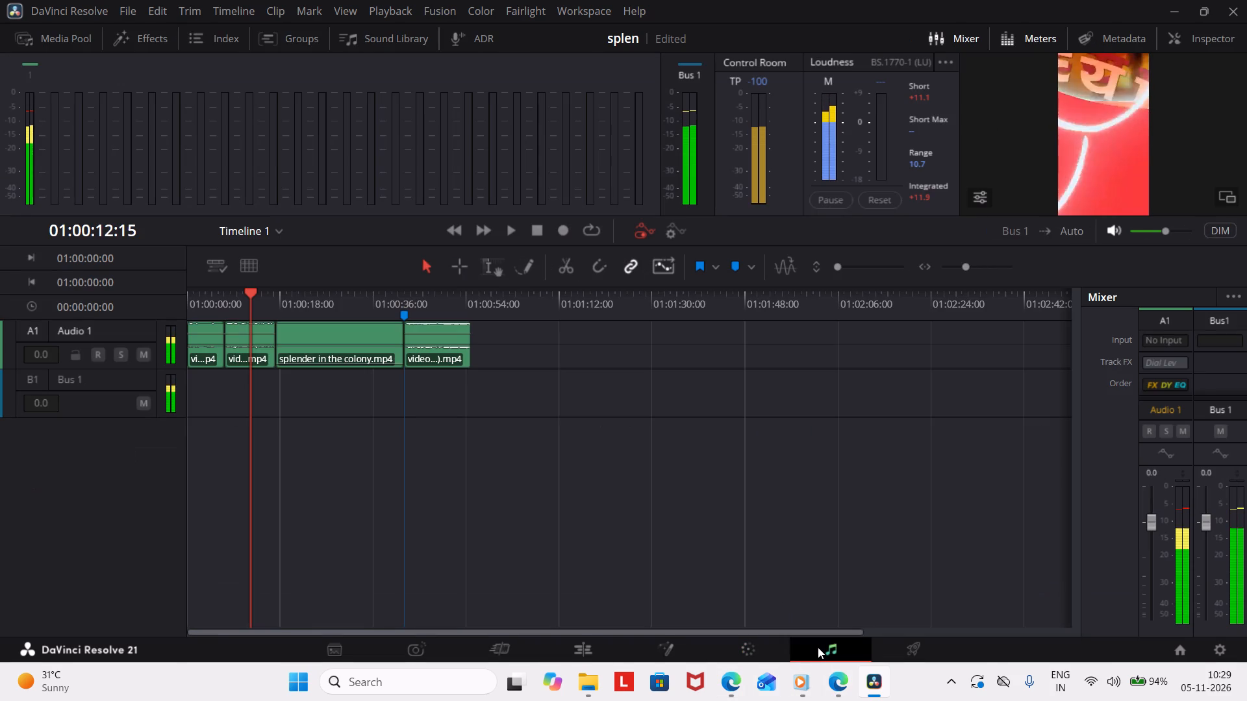
{"action": "key", "text": "space"}
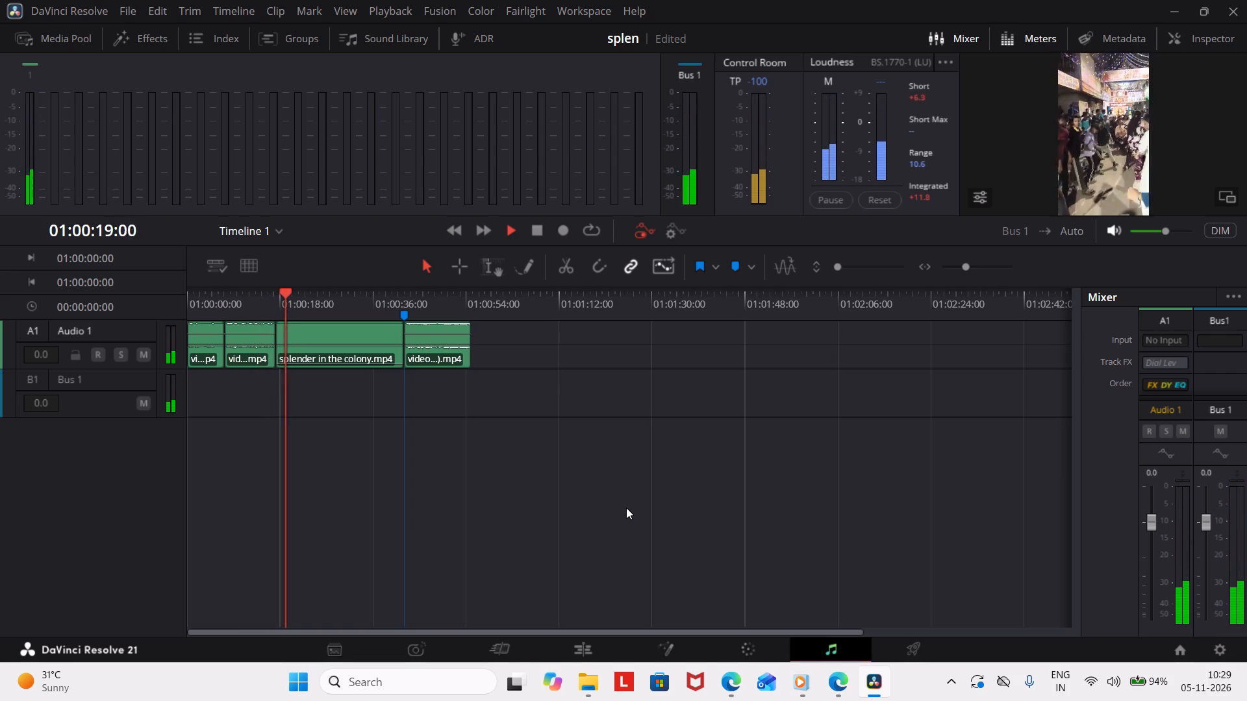
{"action": "key", "text": "space"}
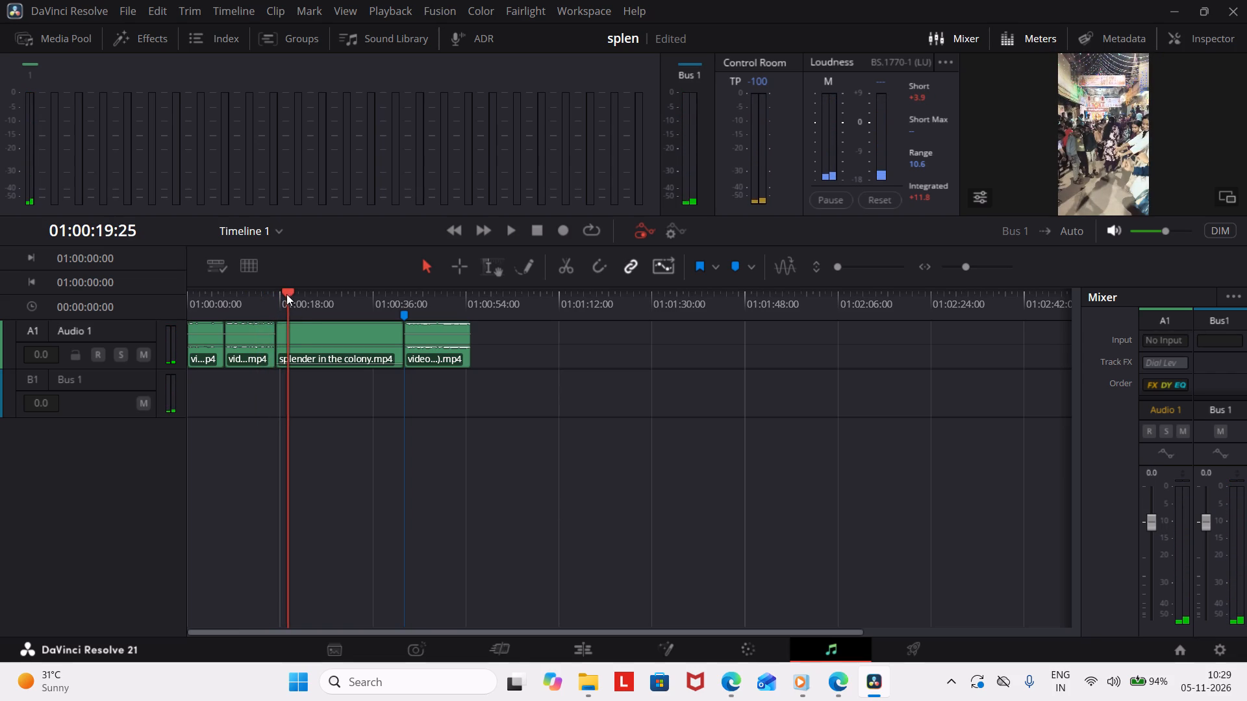
Move the playhead back to 01:00:10:25, within the second song segment.
{"action": "left_click_drag", "start_coordinate": [273, 289], "coordinate": [241, 295]}
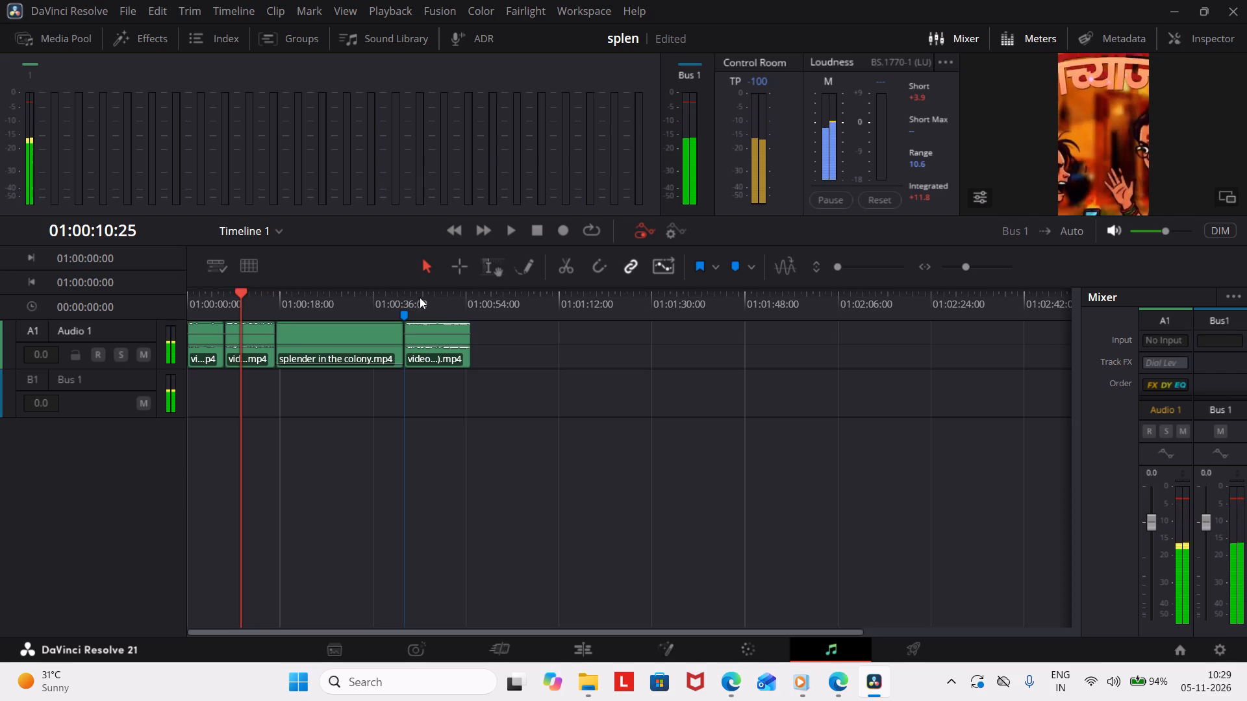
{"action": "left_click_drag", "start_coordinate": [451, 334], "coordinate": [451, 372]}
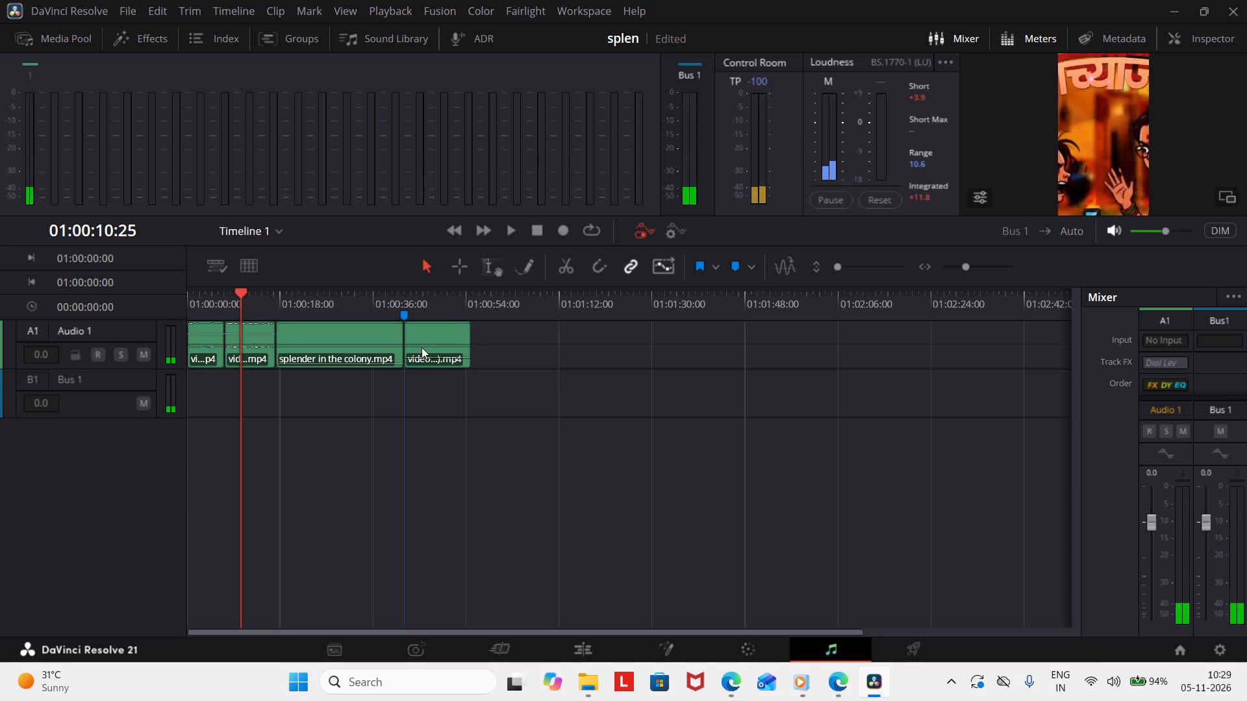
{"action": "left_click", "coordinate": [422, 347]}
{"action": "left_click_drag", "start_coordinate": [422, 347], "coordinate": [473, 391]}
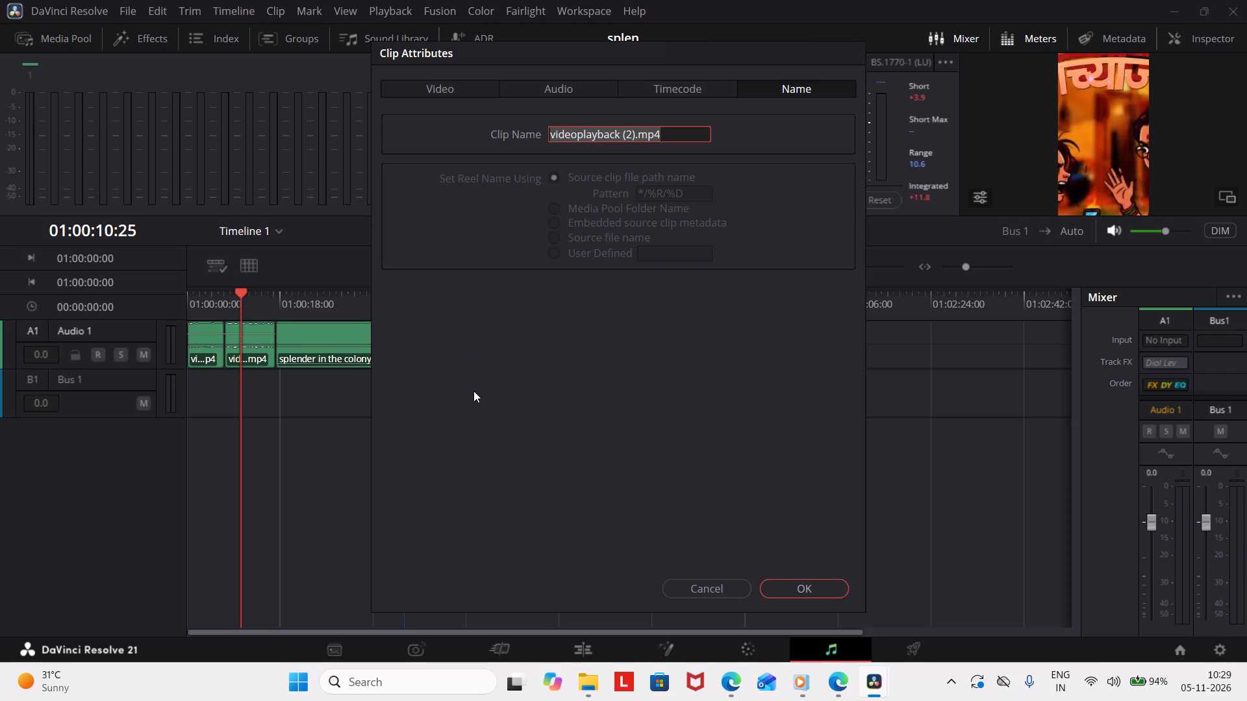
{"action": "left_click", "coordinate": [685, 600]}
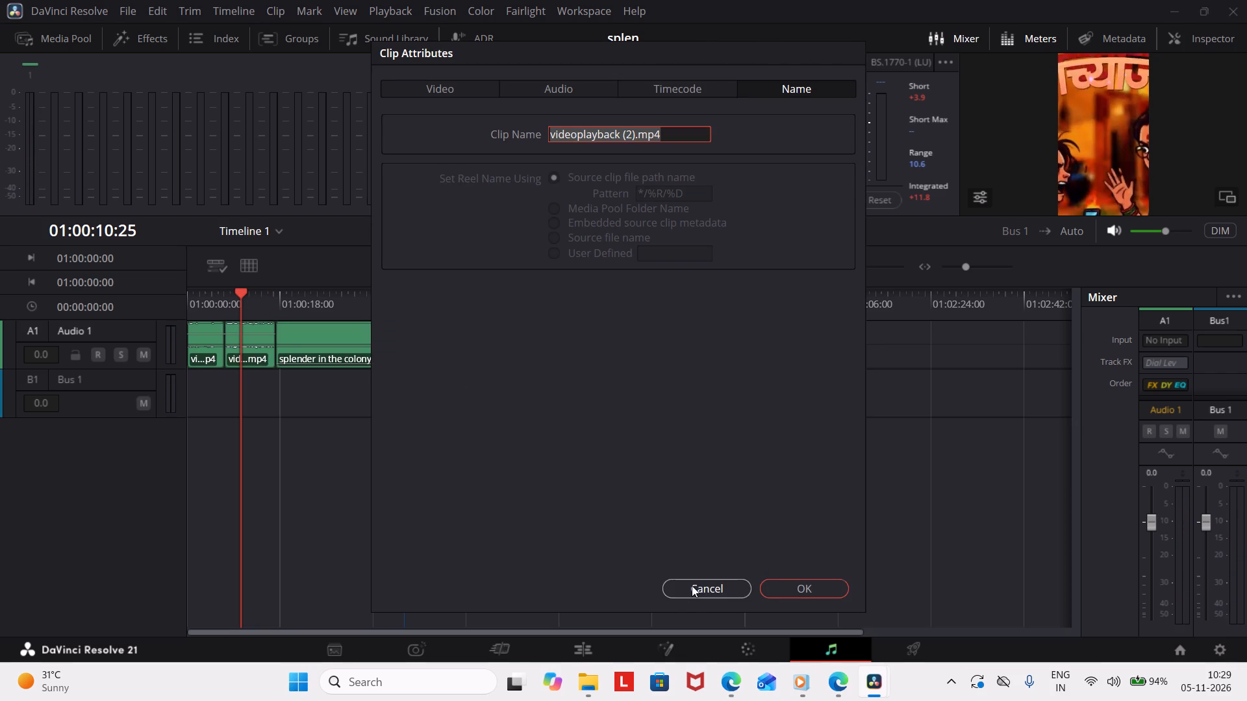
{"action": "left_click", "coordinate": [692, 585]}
Move the last song segment's audio onto a new Audio 2 track, beneath the start of the "splender in the colony" clip.
{"action": "left_click_drag", "start_coordinate": [433, 349], "coordinate": [462, 356]}
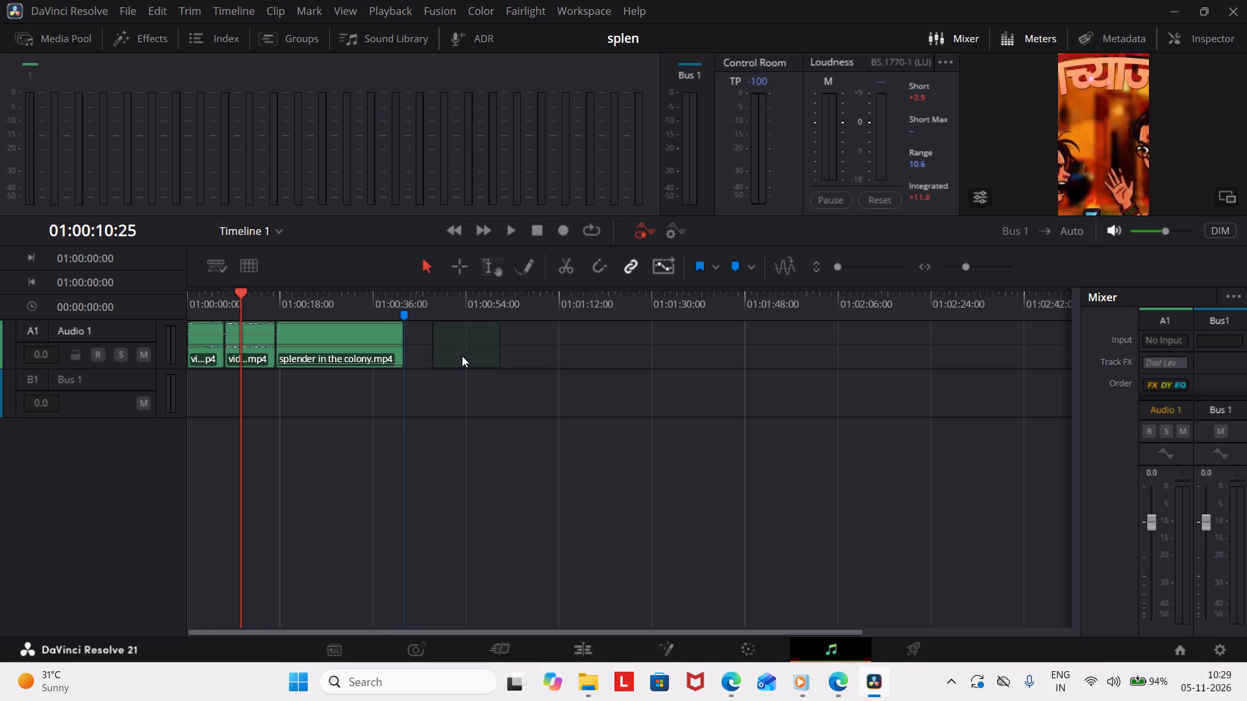
{"action": "left_click_drag", "start_coordinate": [462, 356], "coordinate": [306, 413]}
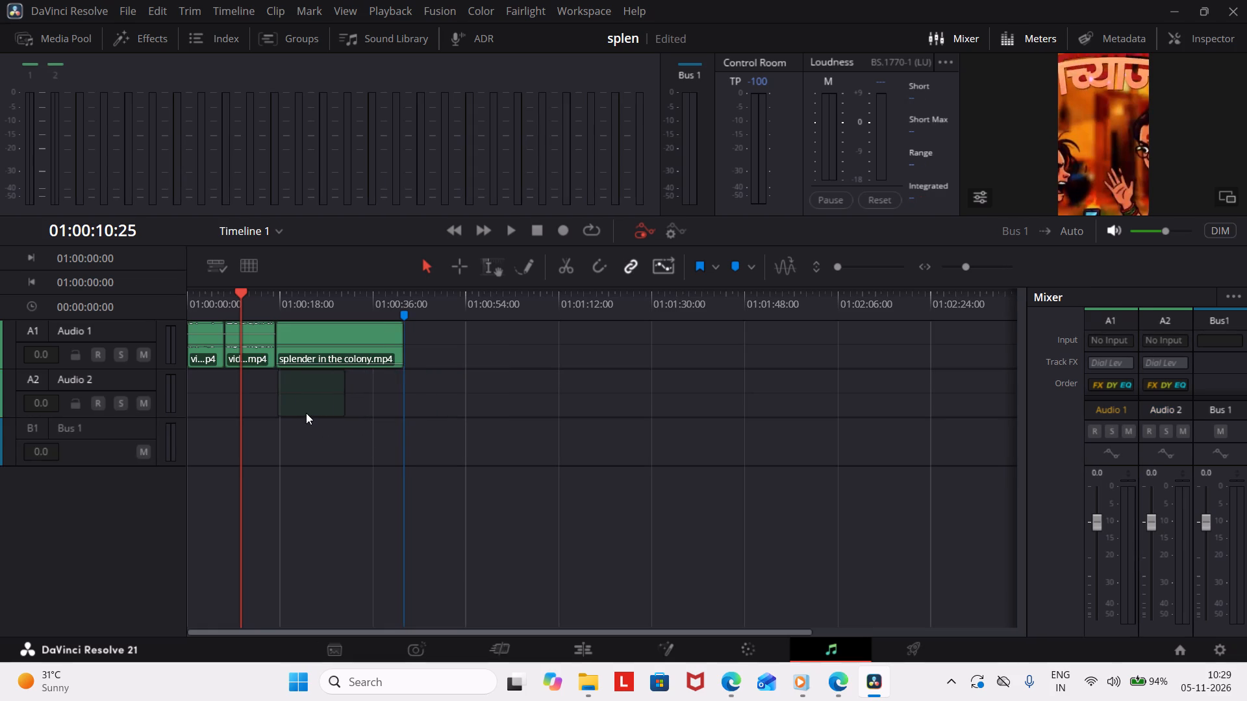